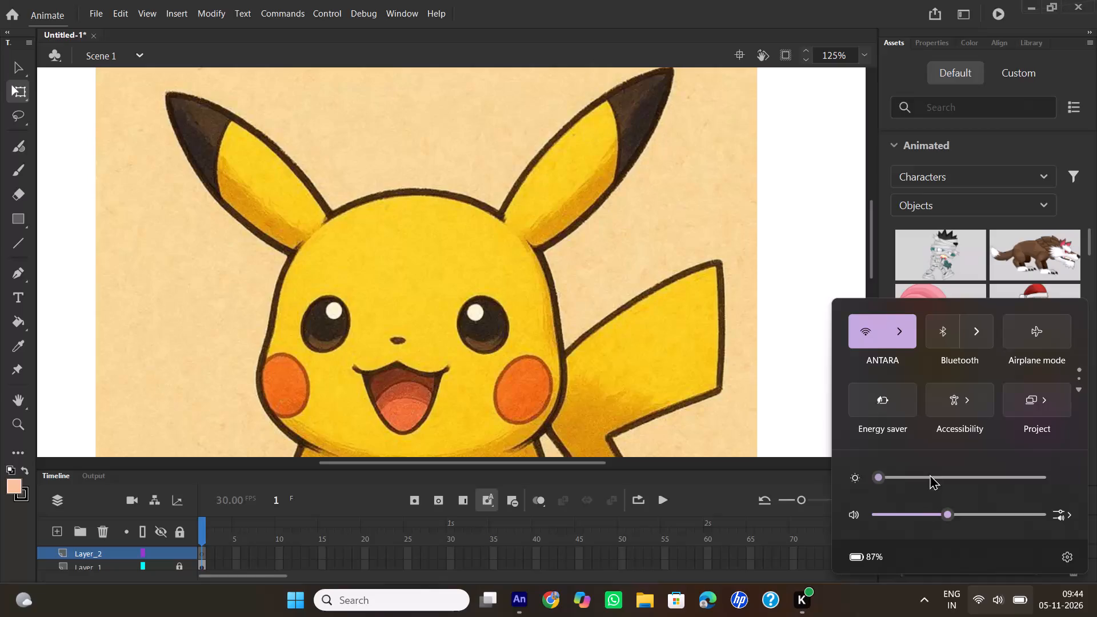
Raise the display brightness slightly in the system quick settings and return to the Animate canvas.
click(895, 474)
click(791, 380)
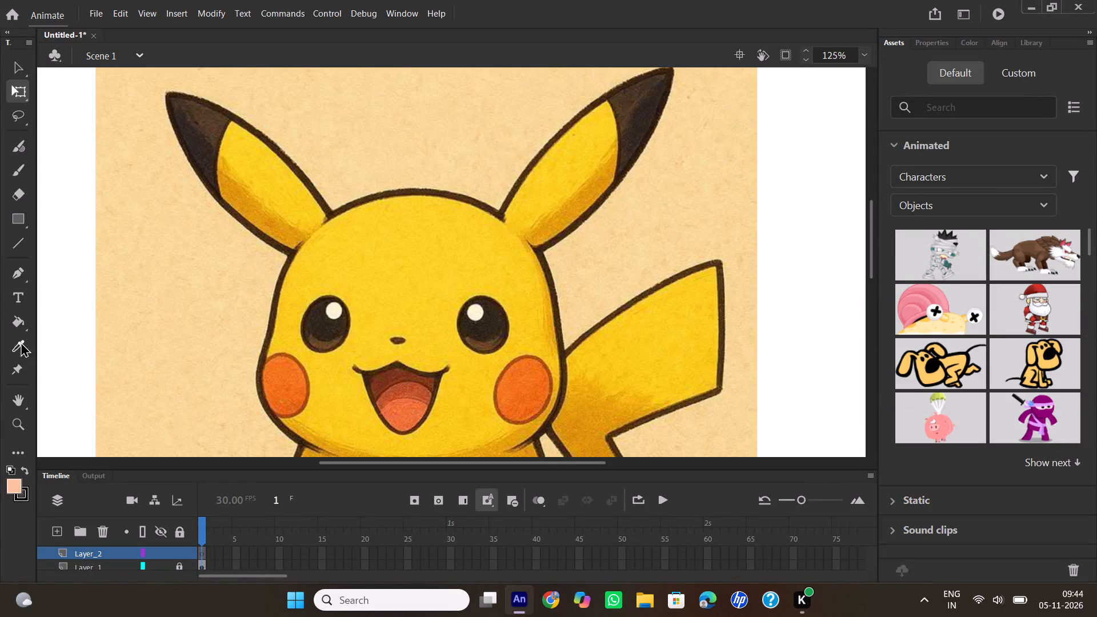
With the Pen tool on Layer_2, trace the curved top of Pikachu's head from the left ear base to the right ear base.
click(29, 280)
click(15, 274)
click(333, 216)
drag(502, 216, 524, 253)
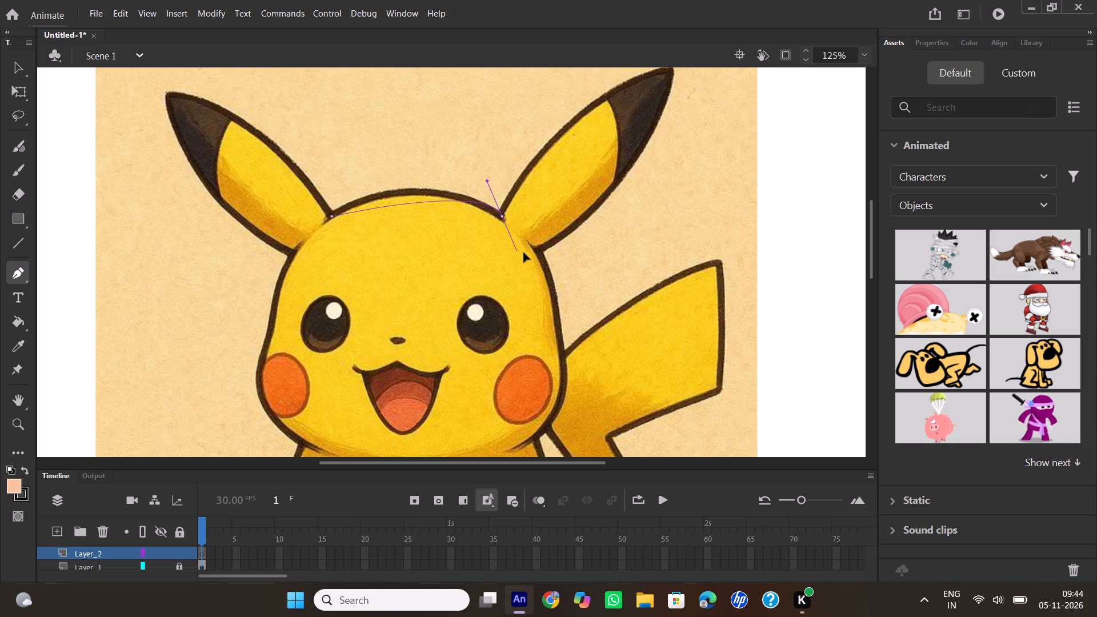
drag(524, 253, 590, 270)
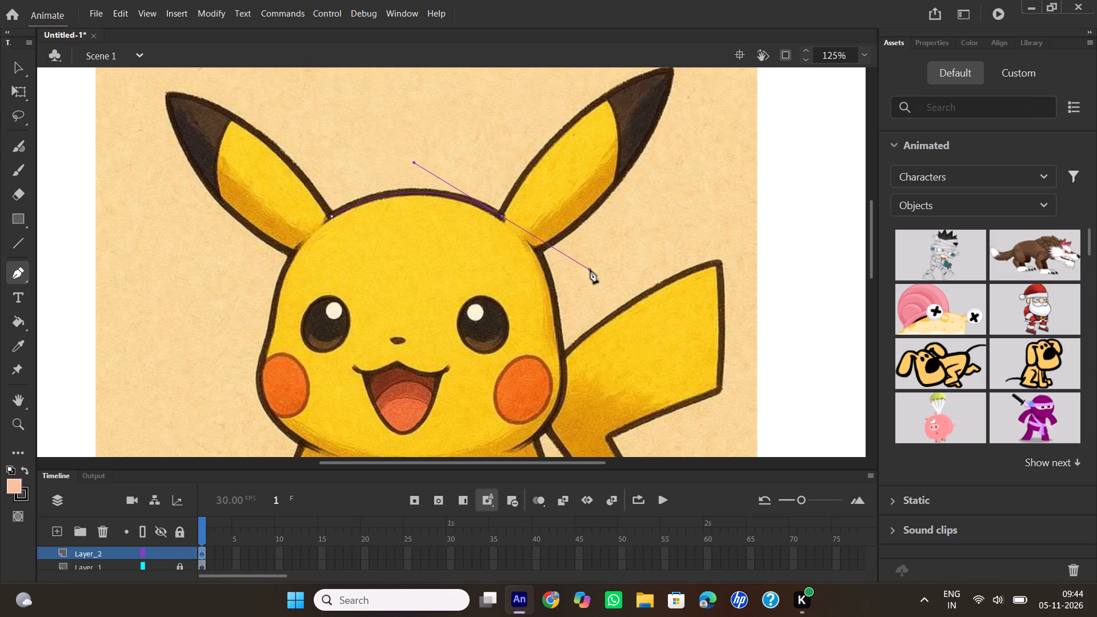
click(501, 218)
Continue the path around the right ear, curving up to its black tip and back down to where it meets the head.
scroll(683, 111, up, 1)
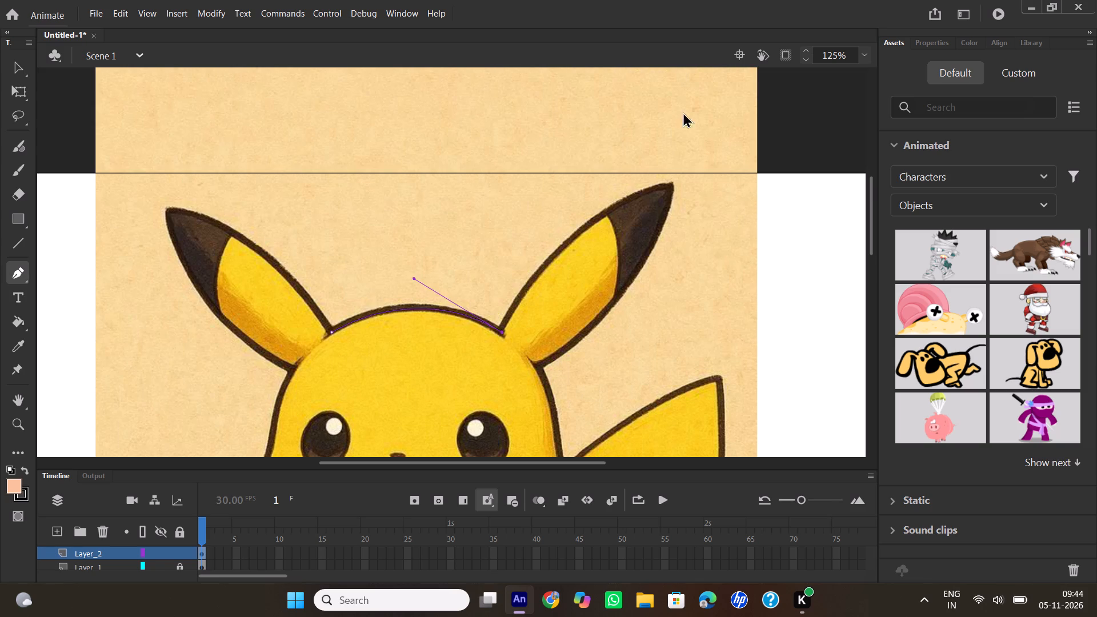
drag(672, 185, 779, 162)
click(671, 182)
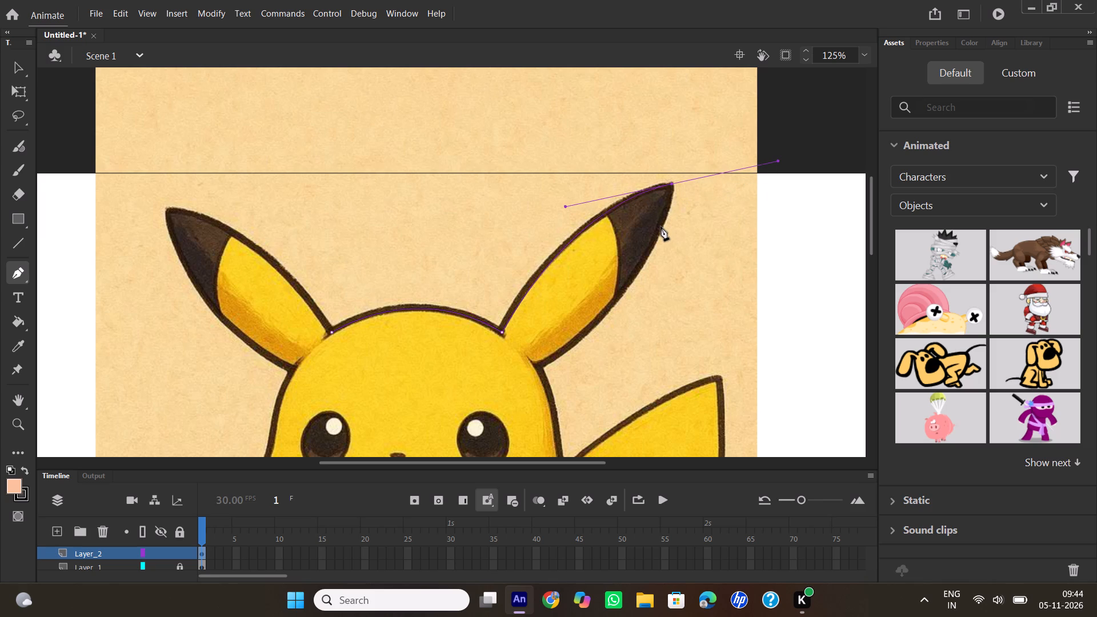
scroll(661, 227, down, 1)
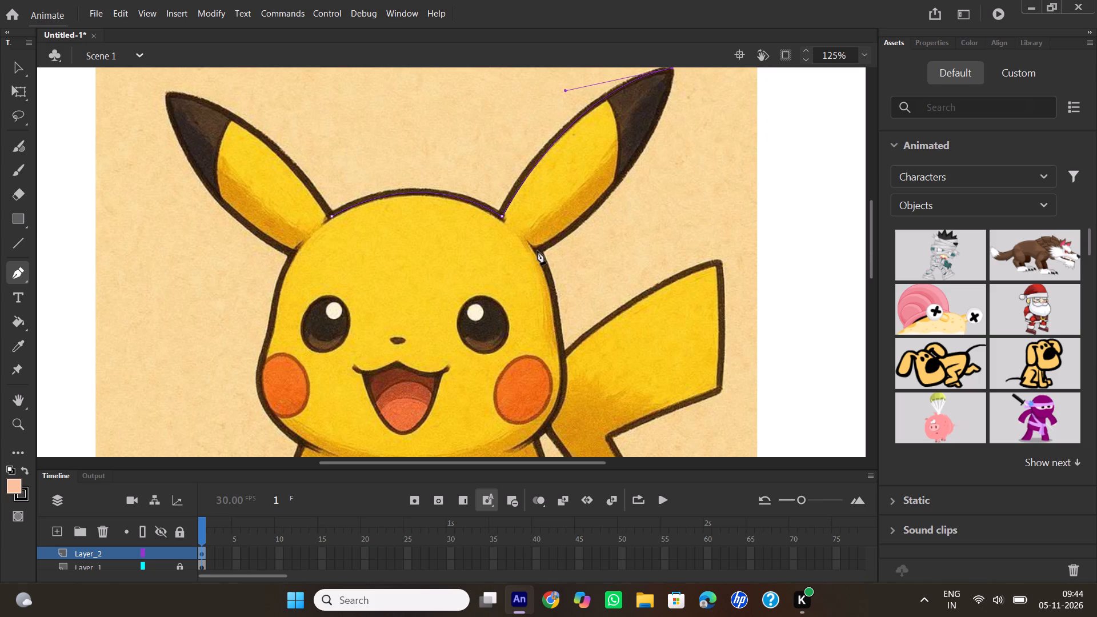
drag(538, 251, 451, 286)
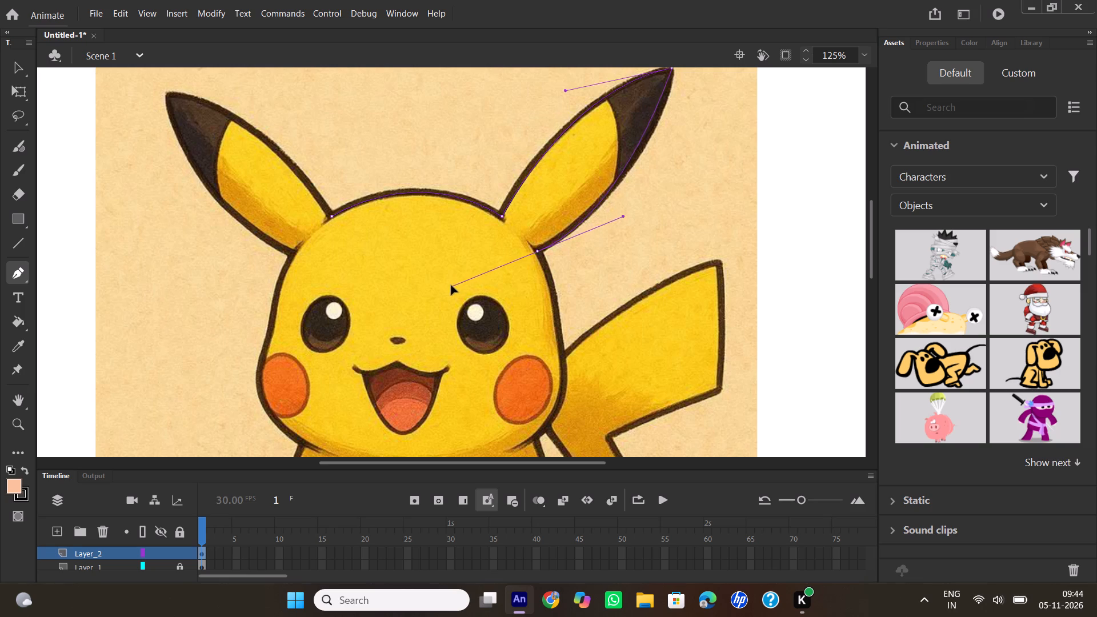
drag(451, 286, 438, 295)
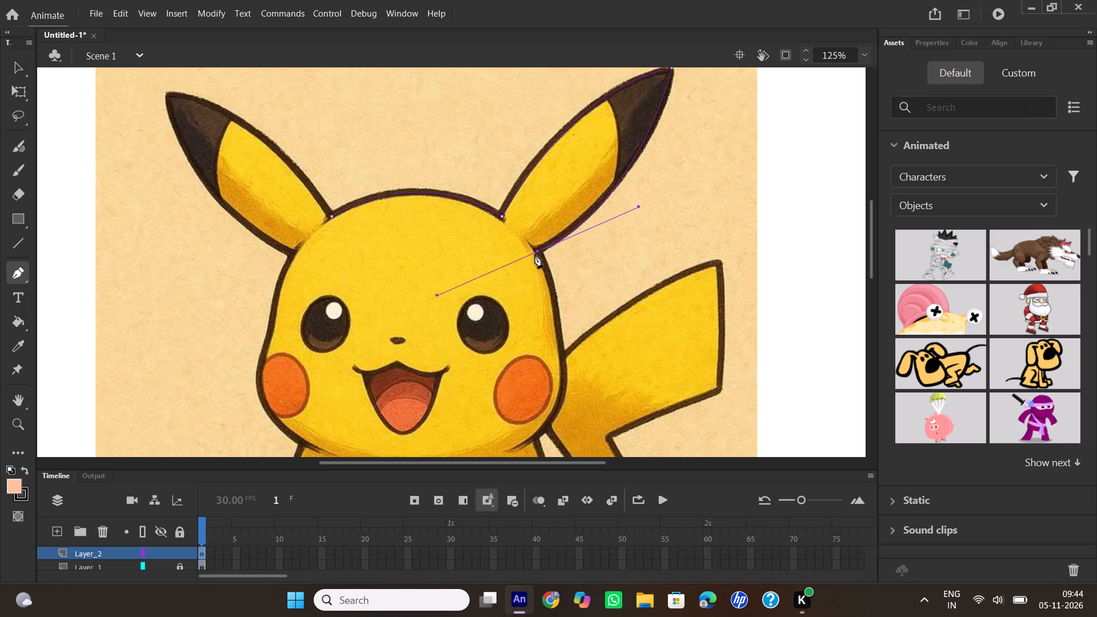
click(538, 253)
Extend the path down the right side of the head and around the cheek to the neck line, ending in a corner point.
scroll(553, 326, down, 3)
scroll(553, 321, up, 2)
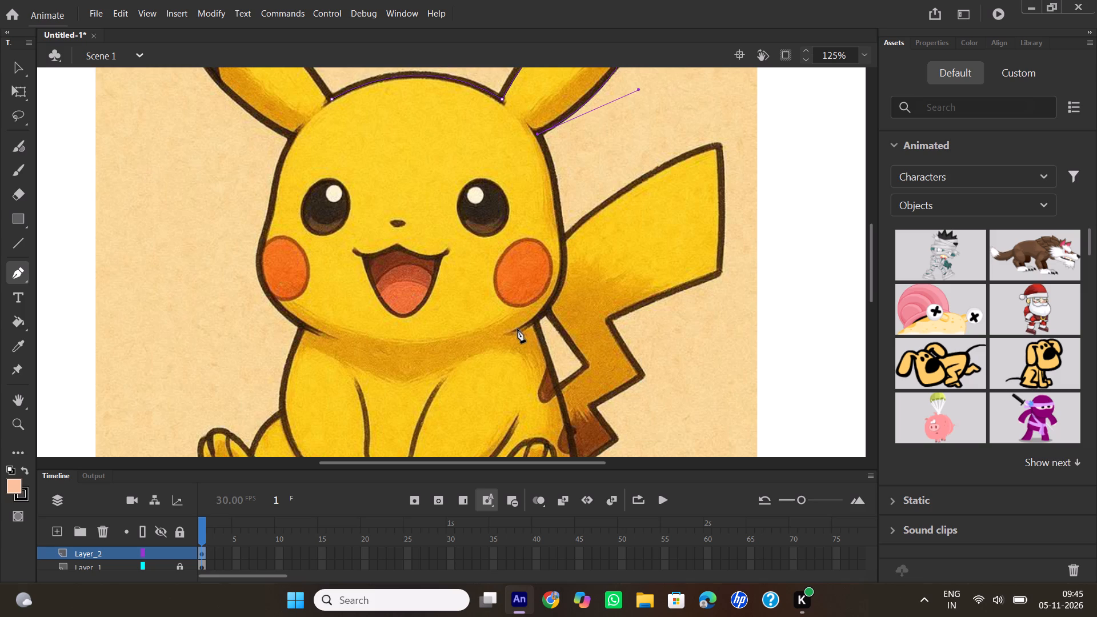
drag(518, 329, 437, 378)
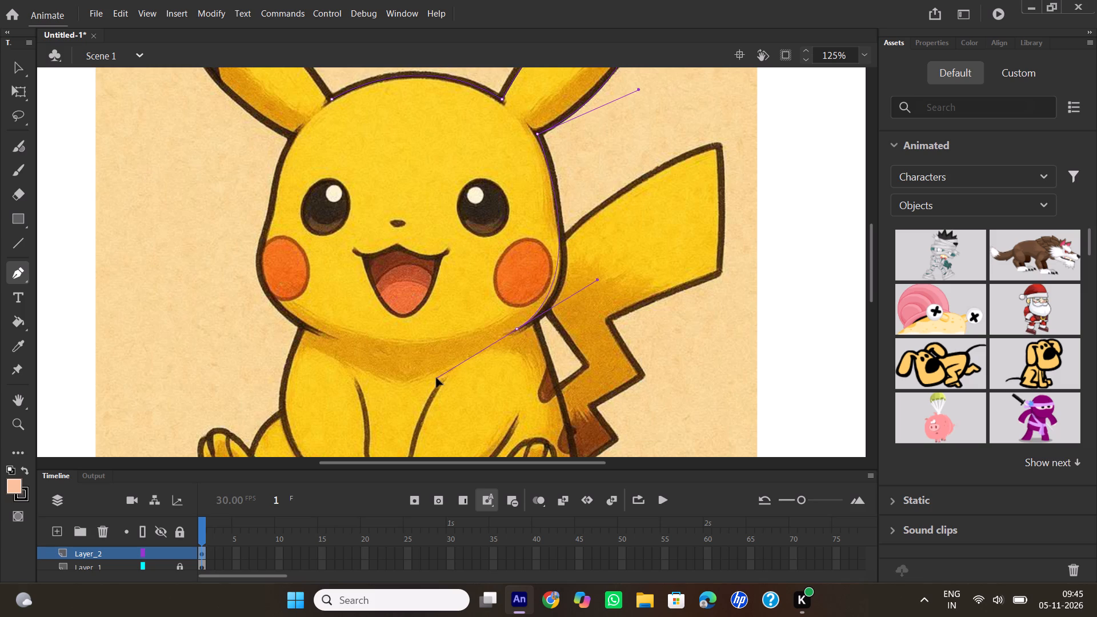
drag(437, 378, 425, 362)
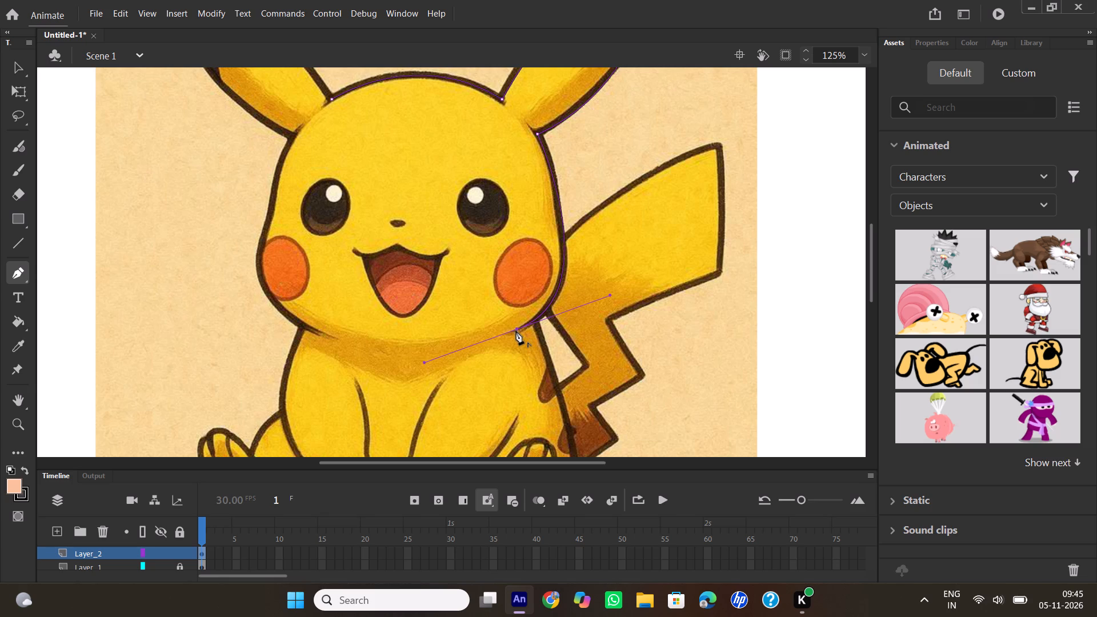
click(516, 331)
Continue the path from the neck onto the shoulder and down the body's right side to the base of the right foot.
drag(544, 342, 548, 371)
drag(548, 371, 545, 379)
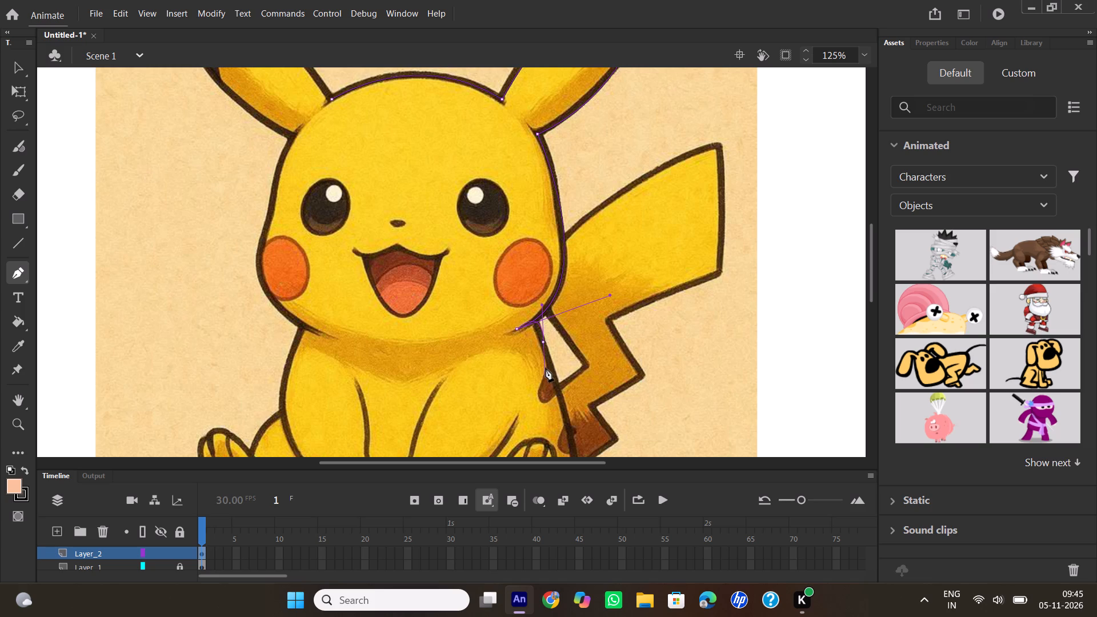
click(544, 343)
scroll(543, 411, down, 2)
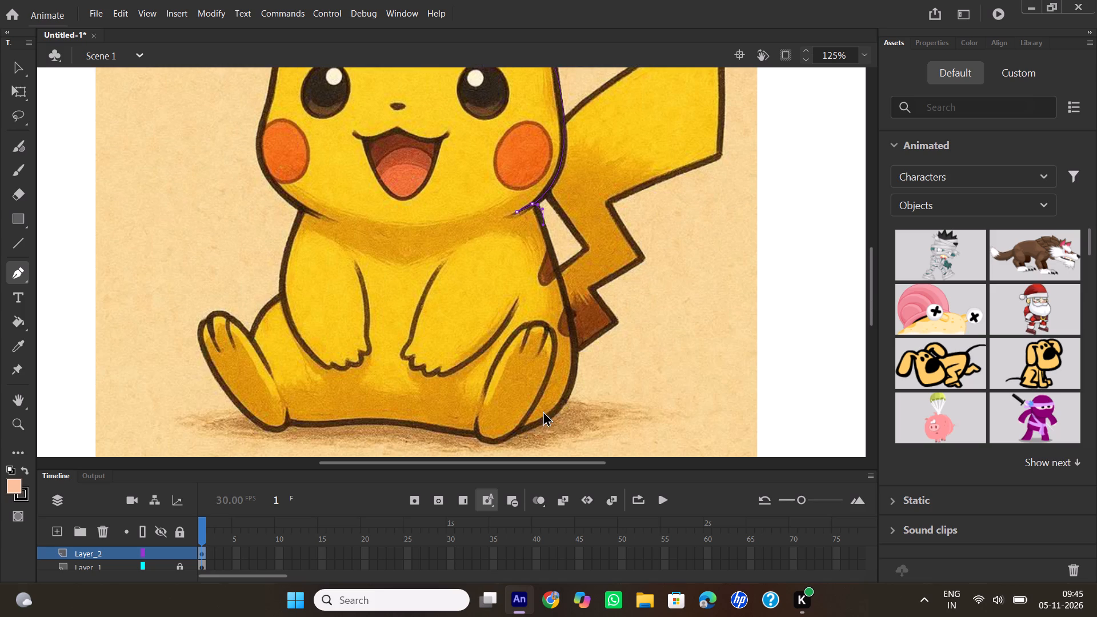
scroll(561, 321, up, 1)
drag(521, 432, 443, 470)
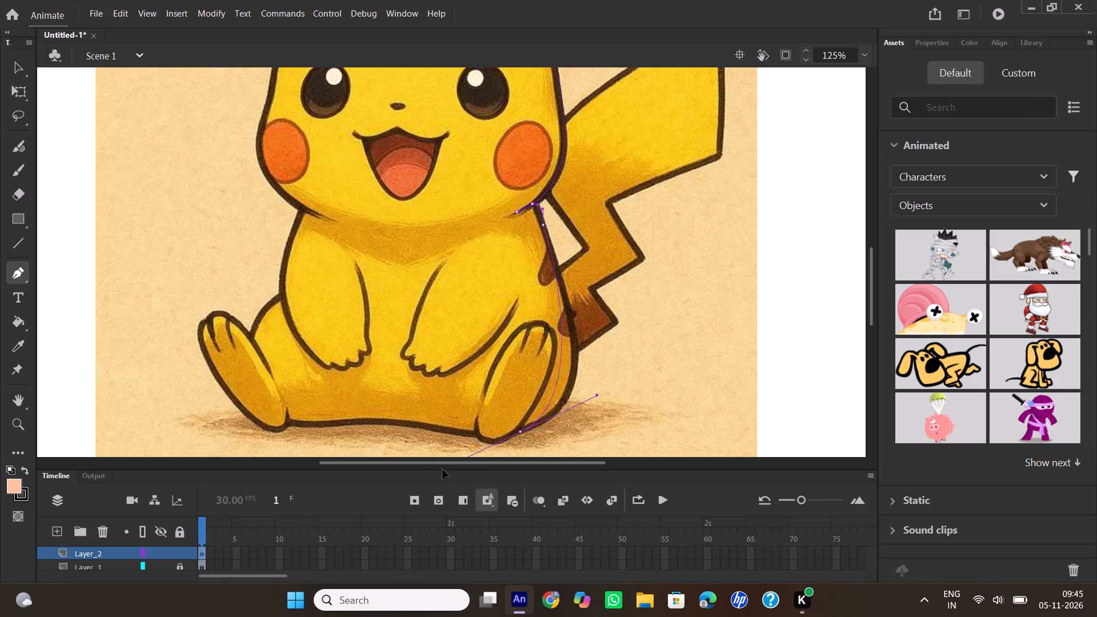
drag(443, 470, 421, 451)
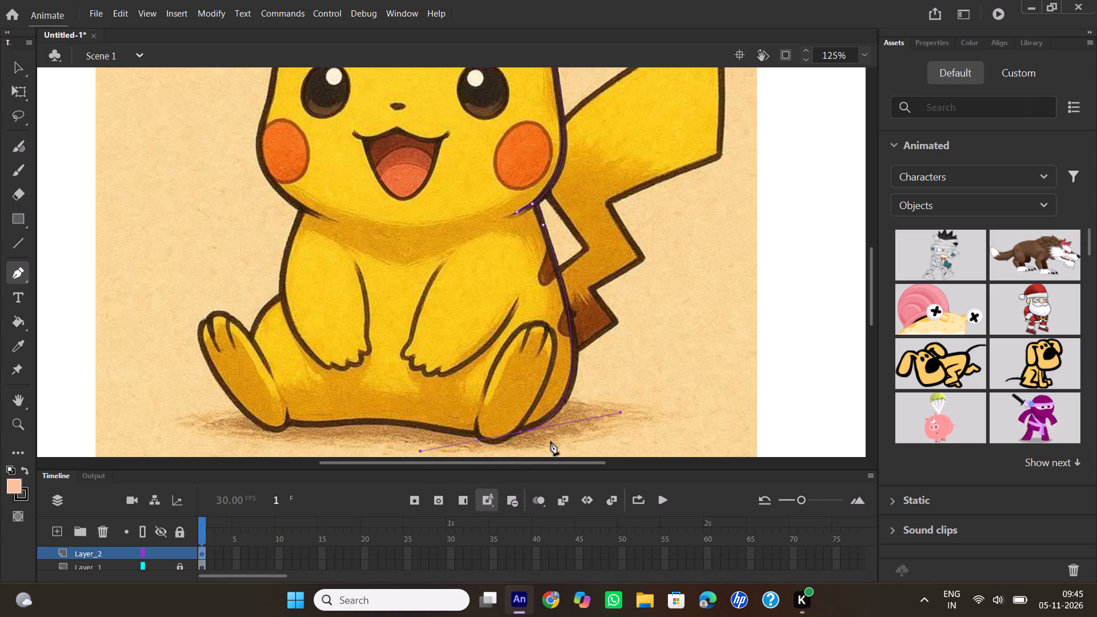
click(519, 431)
Trace the underside of the right foot and the bottom edge of the body across to the left foot's heel.
drag(477, 435, 443, 416)
click(477, 434)
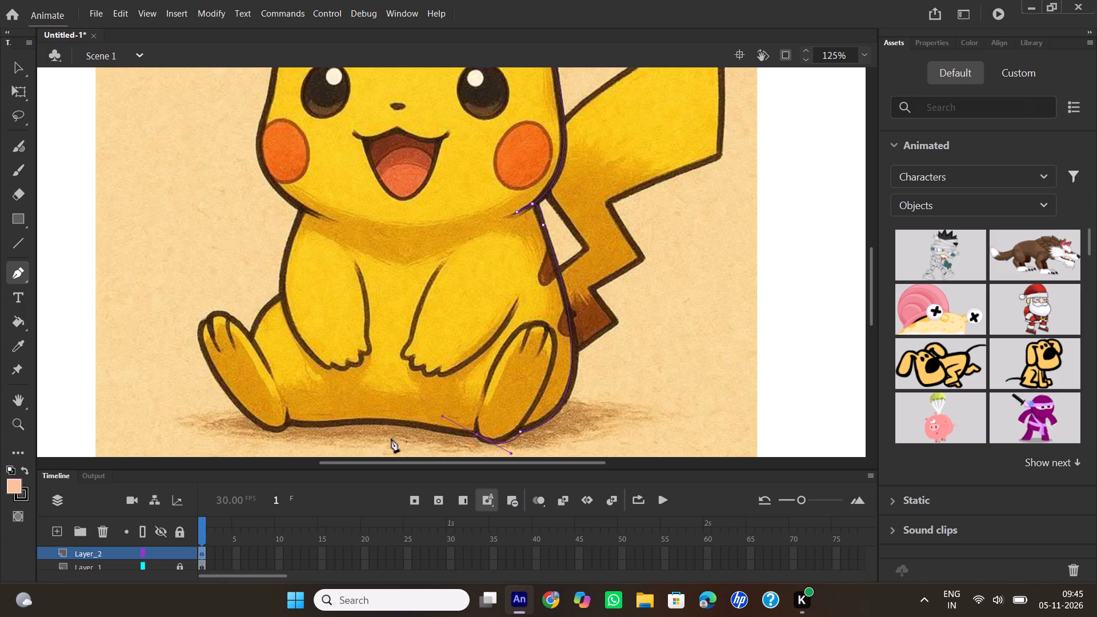
drag(377, 422, 362, 419)
drag(362, 419, 354, 419)
click(377, 420)
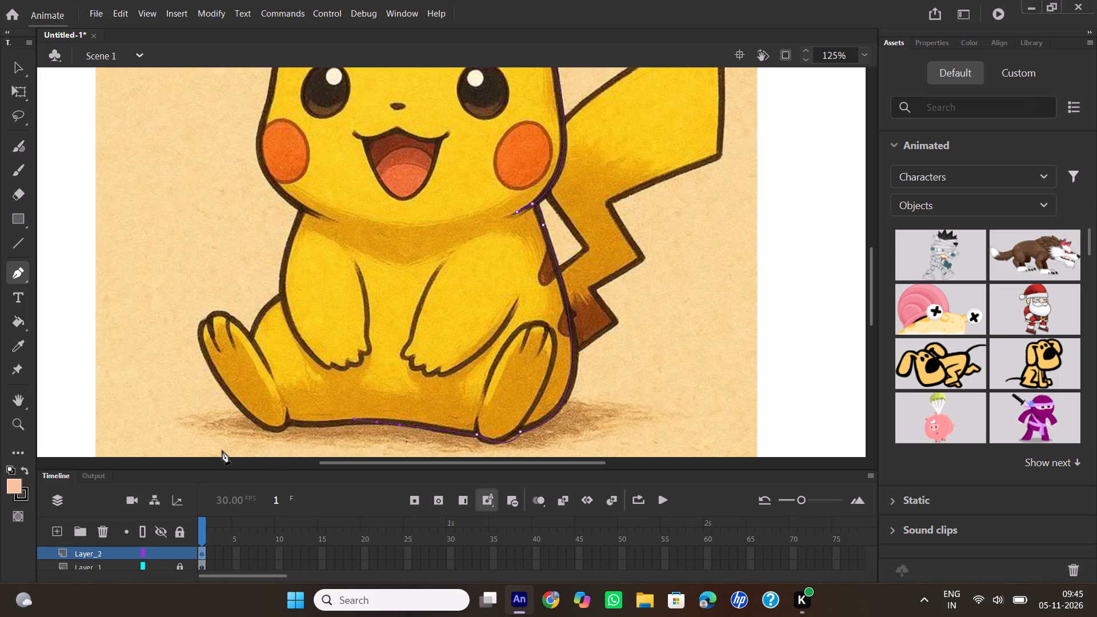
drag(290, 424, 261, 420)
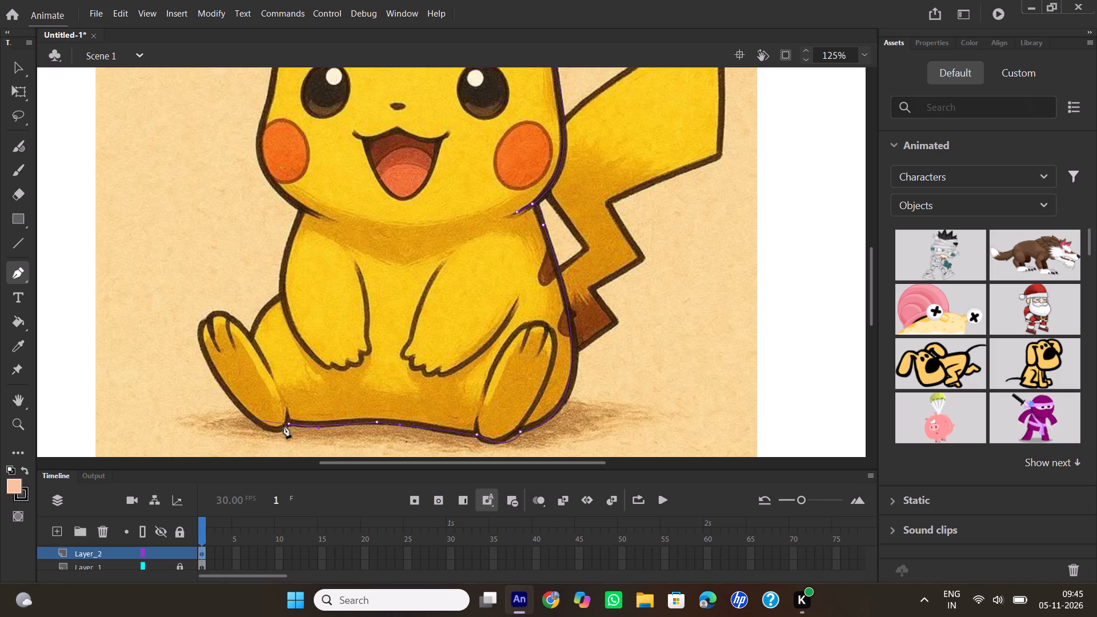
click(287, 424)
Continue the path from the left foot's heel up its sole, around the toes and down to where the foot meets the thigh.
drag(256, 423, 231, 408)
click(255, 422)
drag(206, 323, 228, 310)
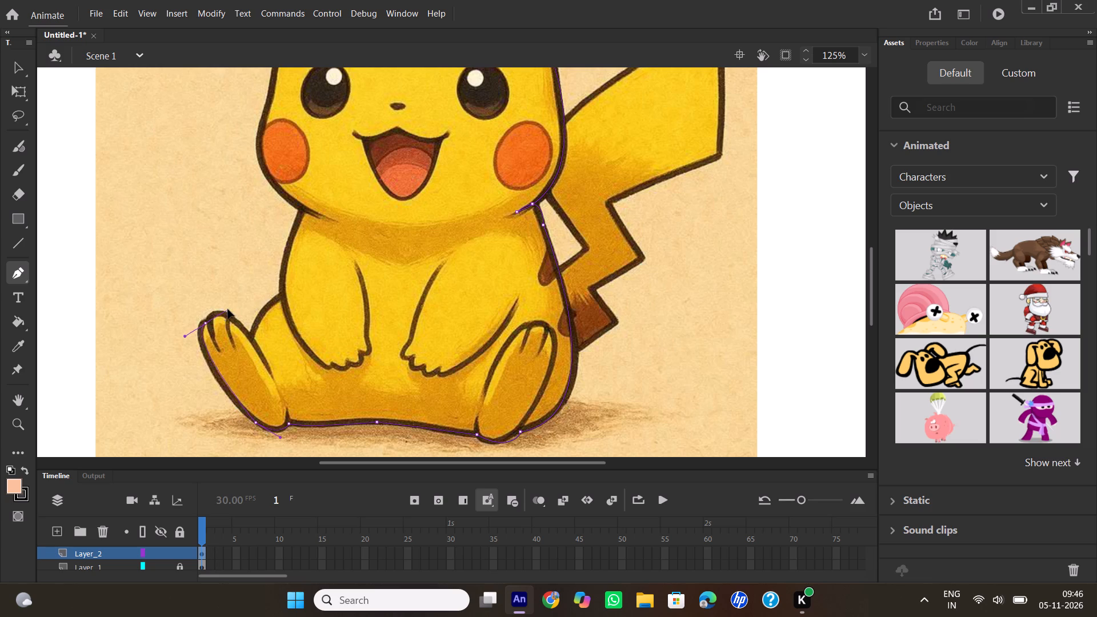
drag(228, 310, 234, 306)
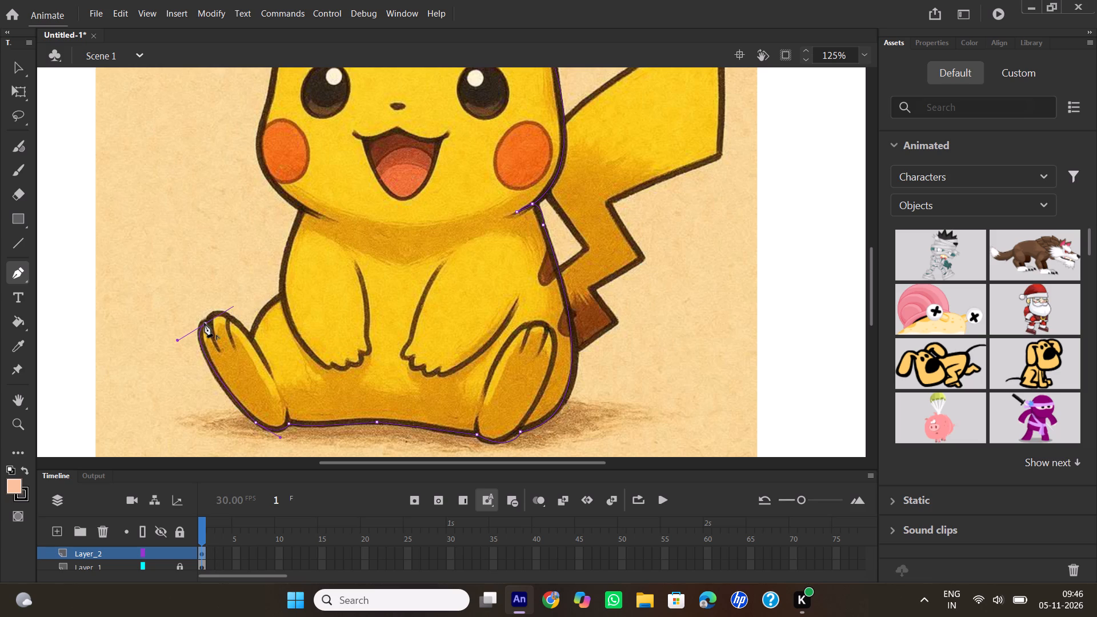
click(205, 323)
drag(230, 319, 246, 326)
drag(246, 326, 248, 334)
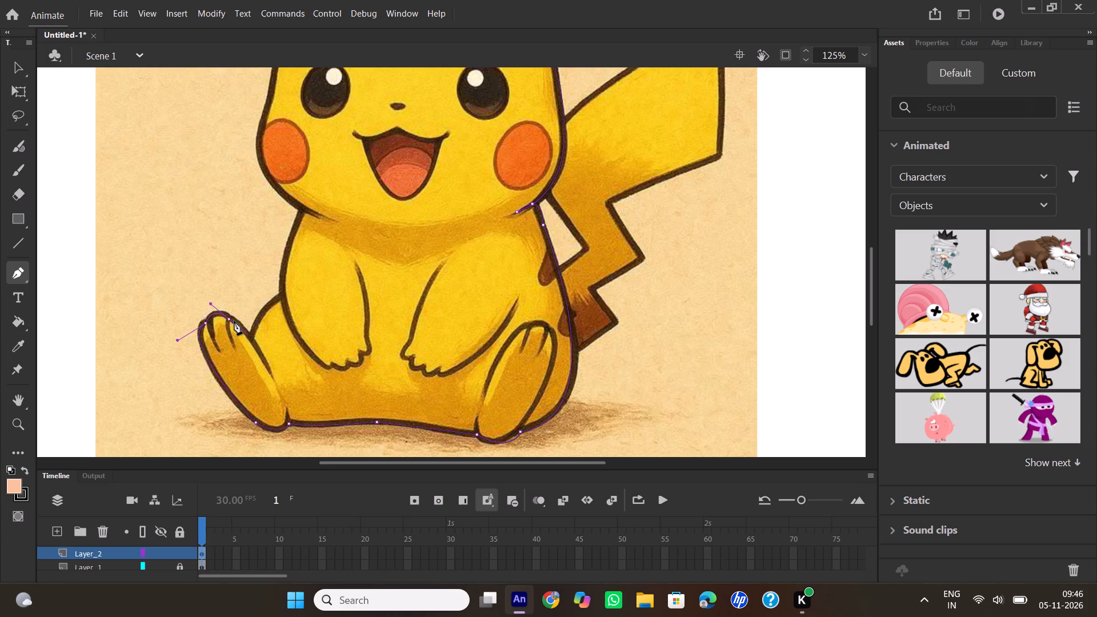
click(231, 320)
drag(250, 341, 257, 359)
drag(257, 359, 257, 361)
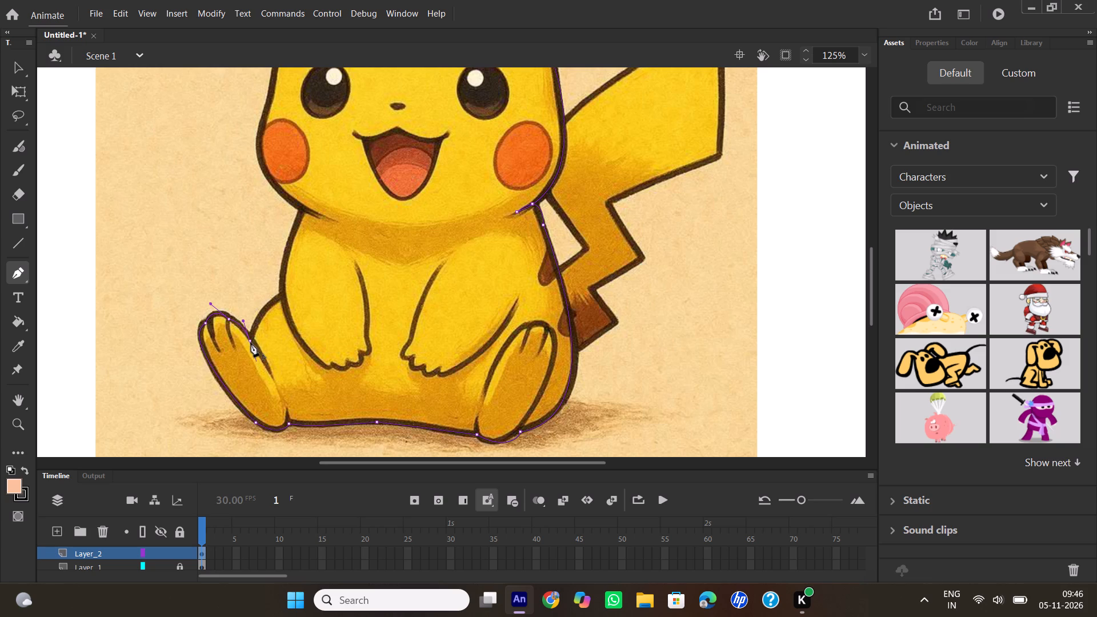
click(251, 343)
Trace the left thigh up to the arm, then the arm's outer edge up to the neck, with corner points at both joints.
drag(283, 297, 303, 294)
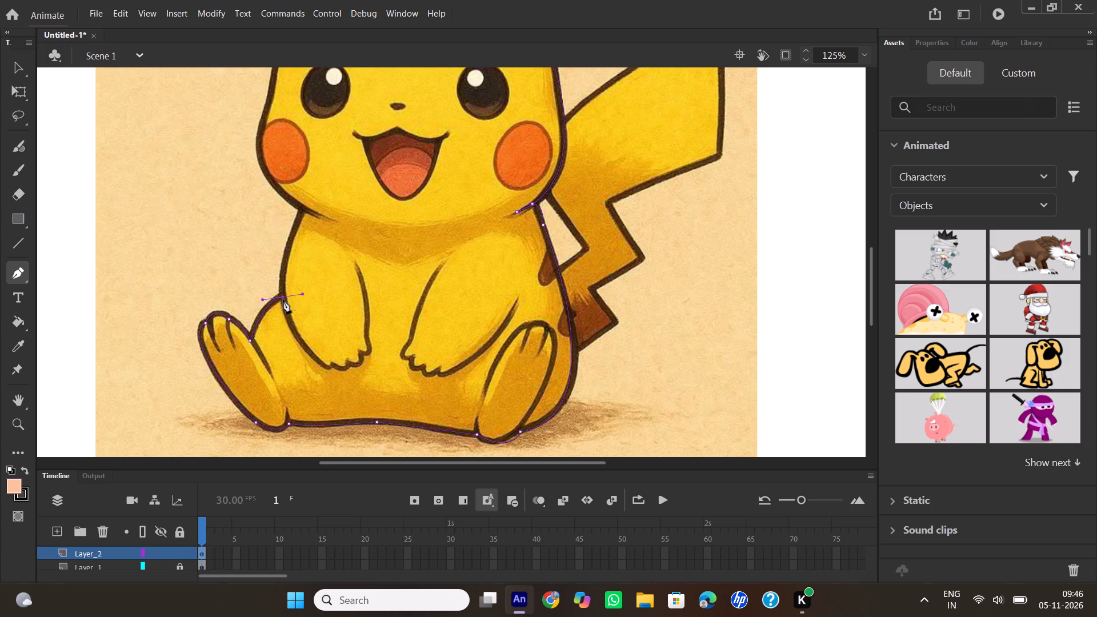
click(283, 298)
scroll(291, 253, up, 1)
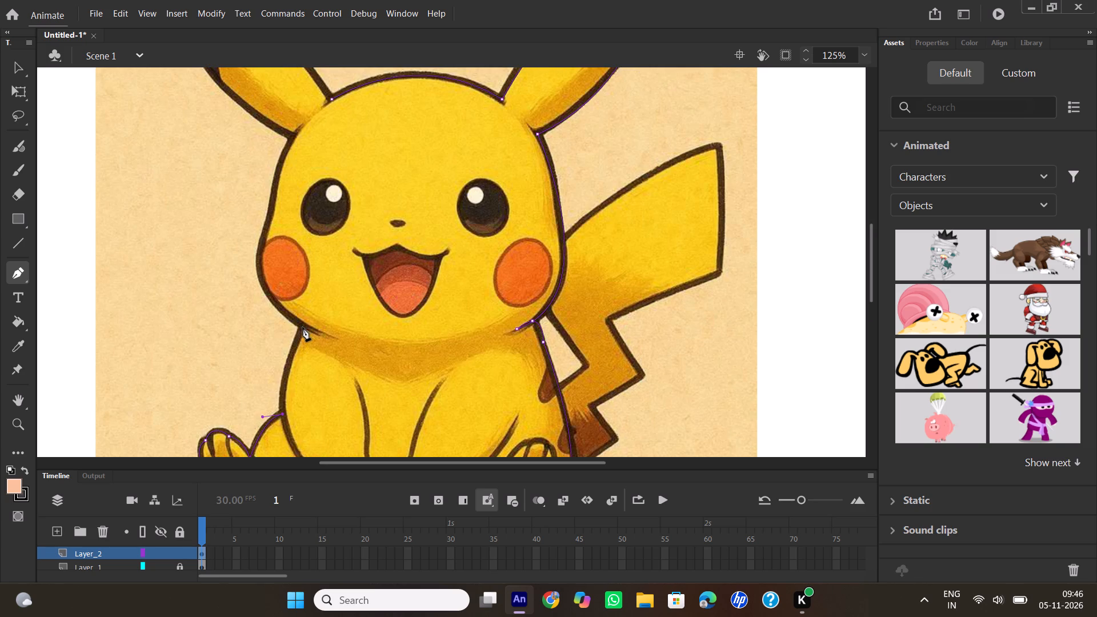
drag(304, 327, 320, 314)
drag(320, 314, 322, 312)
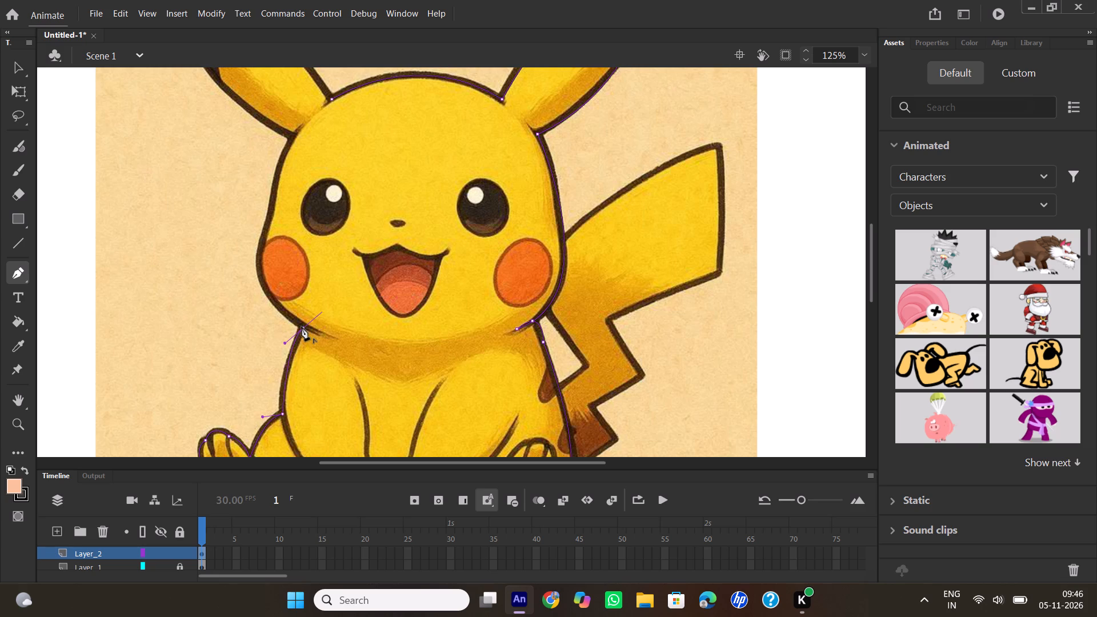
click(302, 327)
Trace the left side of the head around the cheek and up to the base of the left ear, ending in a corner point.
drag(270, 219, 297, 185)
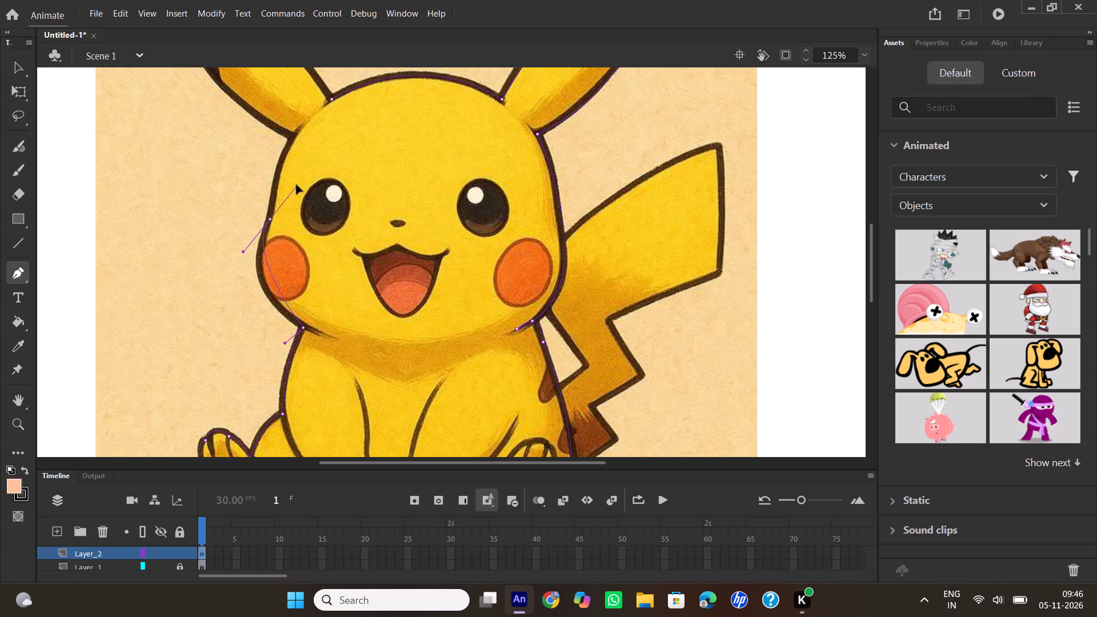
drag(297, 185, 308, 145)
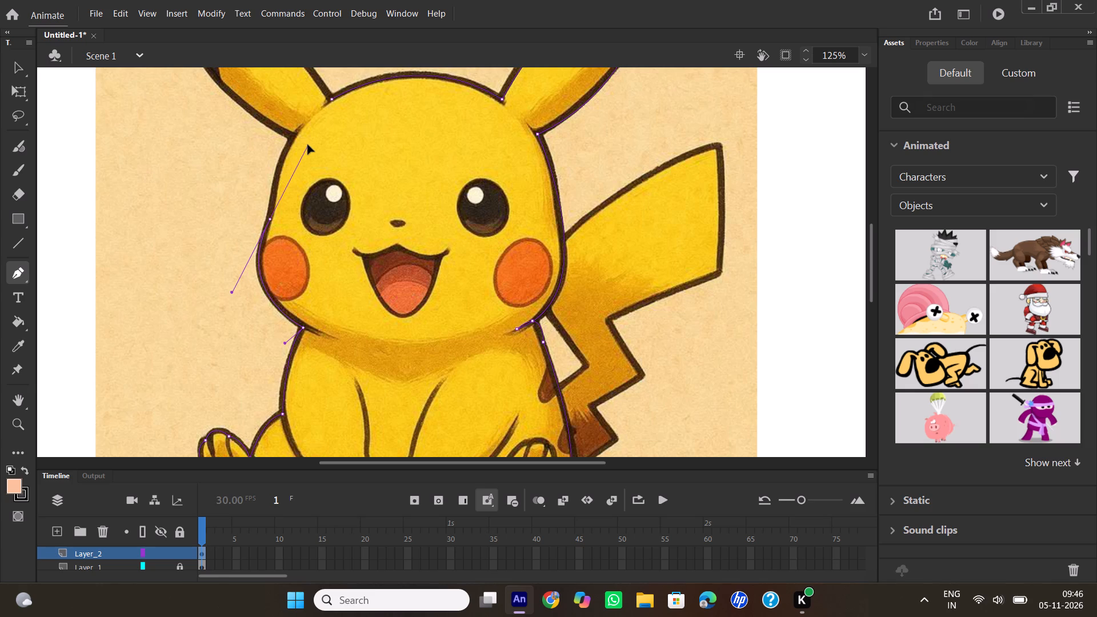
drag(308, 145, 309, 145)
click(270, 219)
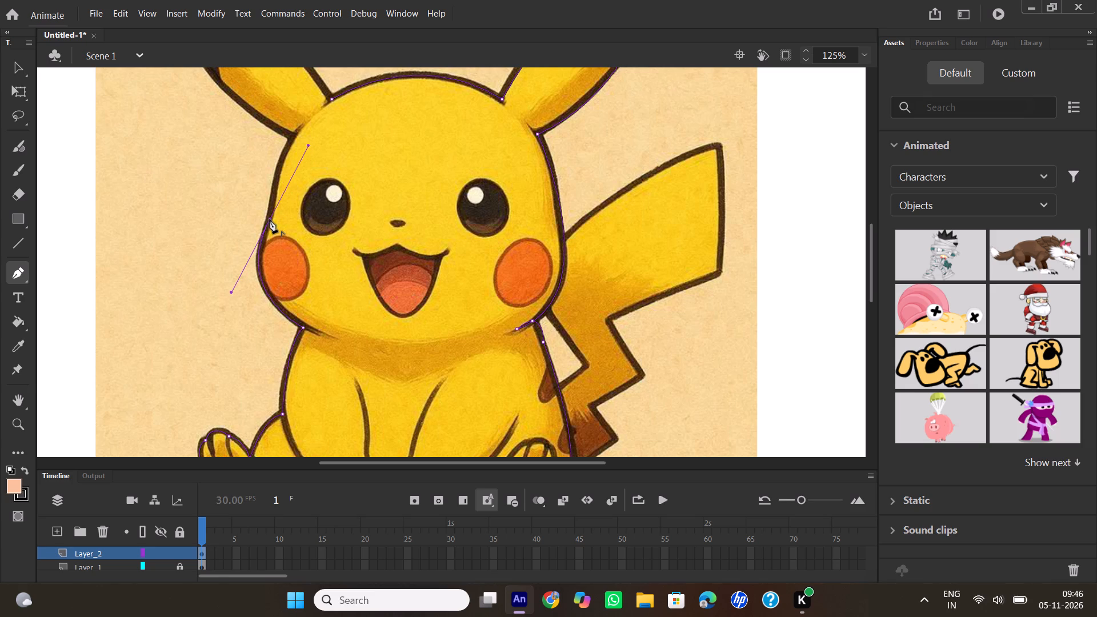
scroll(305, 232, up, 2)
scroll(305, 232, down, 1)
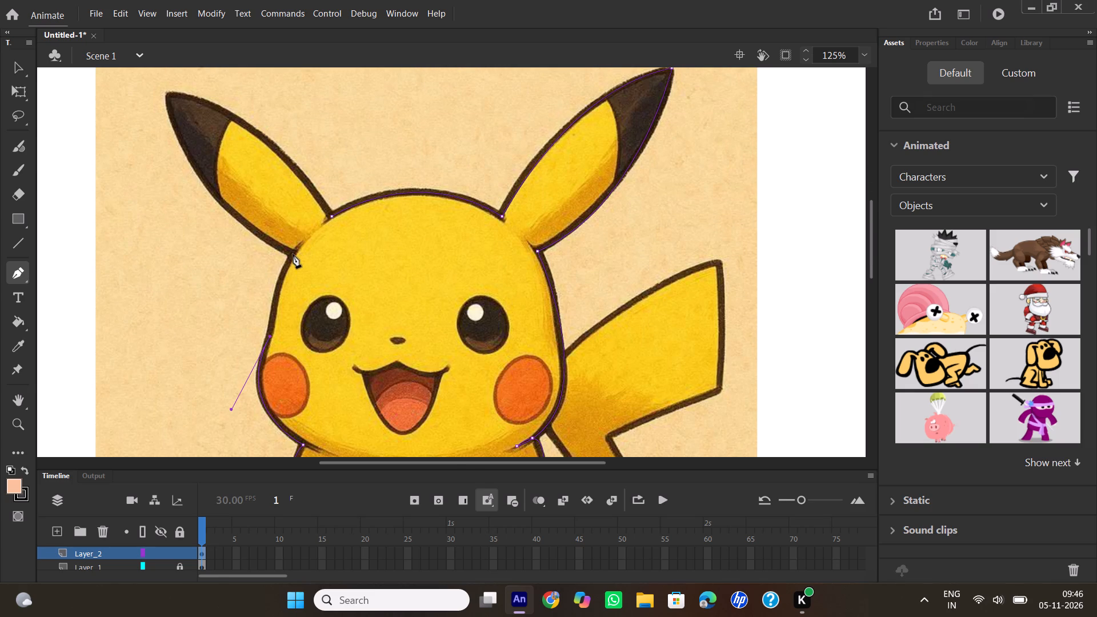
drag(293, 254, 308, 244)
click(293, 254)
Curve the path up the left ear to its black tip and back down, closing the outline at the starting point on the head.
scroll(182, 102, up, 1)
drag(169, 213, 167, 187)
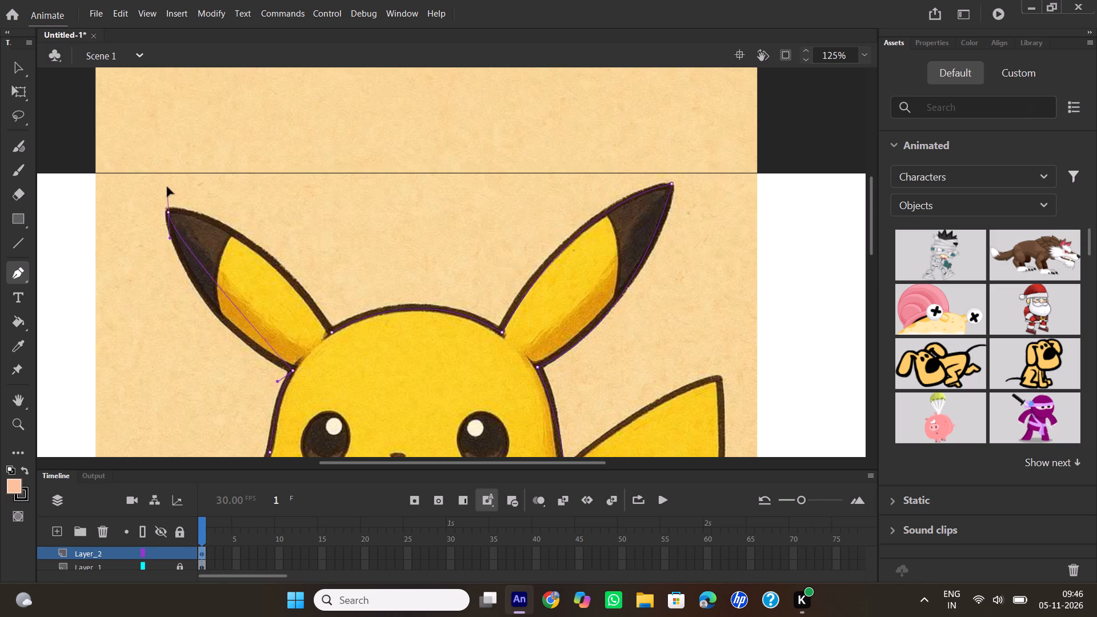
drag(167, 187, 181, 134)
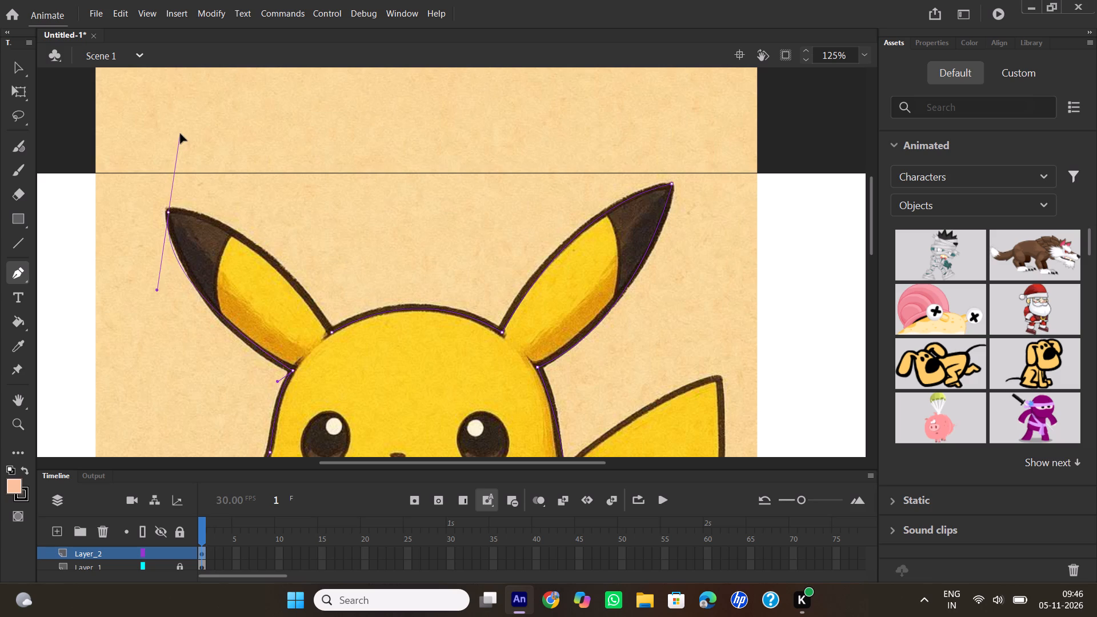
drag(181, 134, 165, 125)
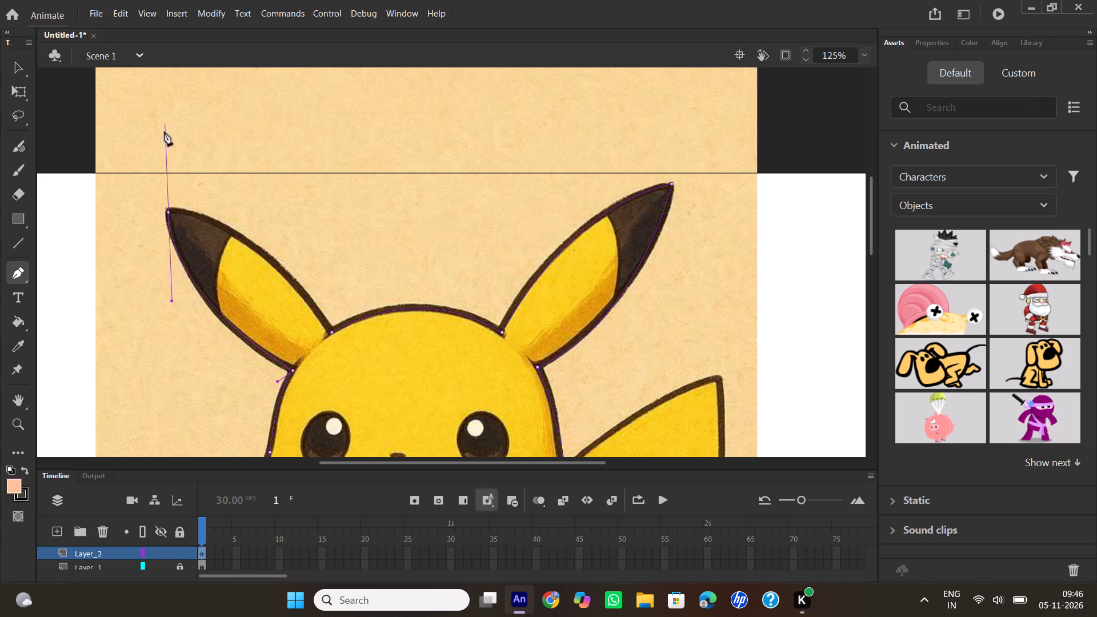
click(167, 213)
drag(333, 333, 364, 407)
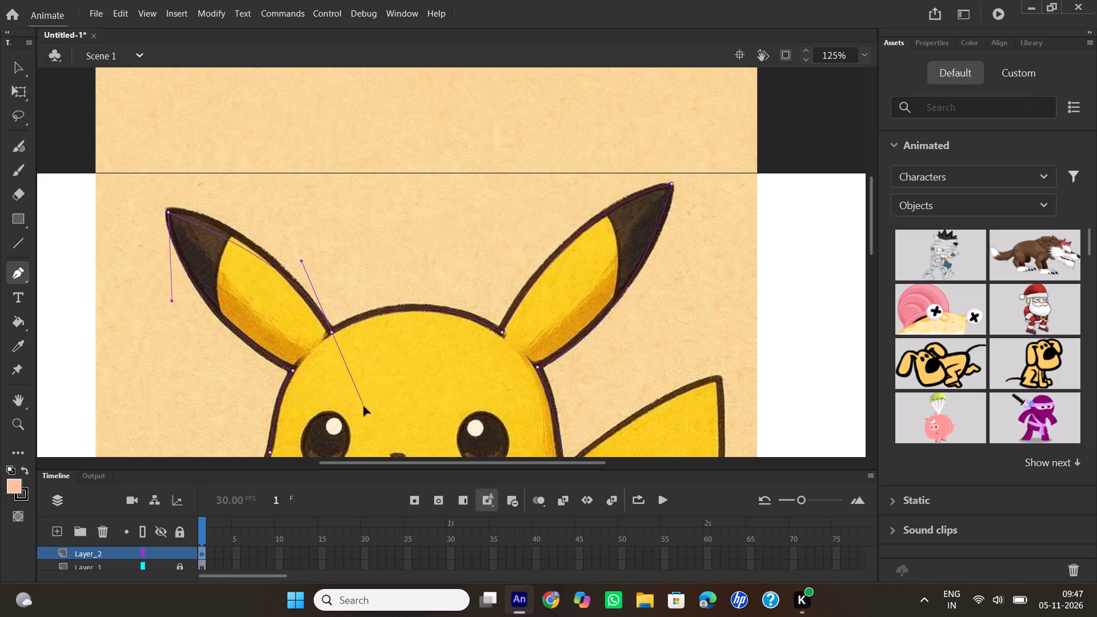
drag(364, 407, 425, 463)
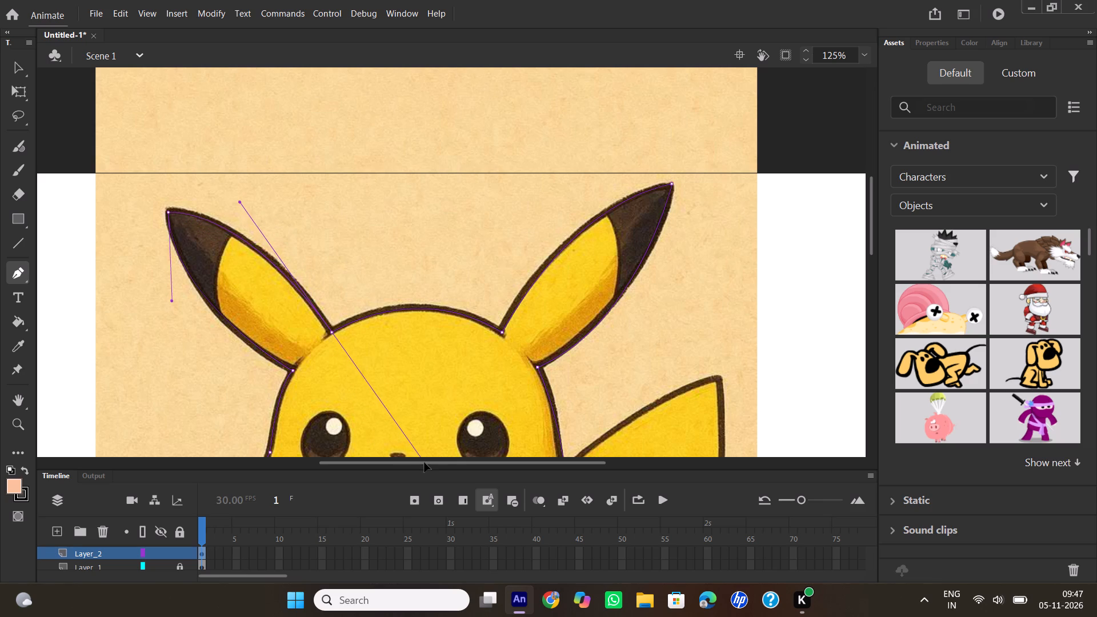
drag(425, 463, 425, 464)
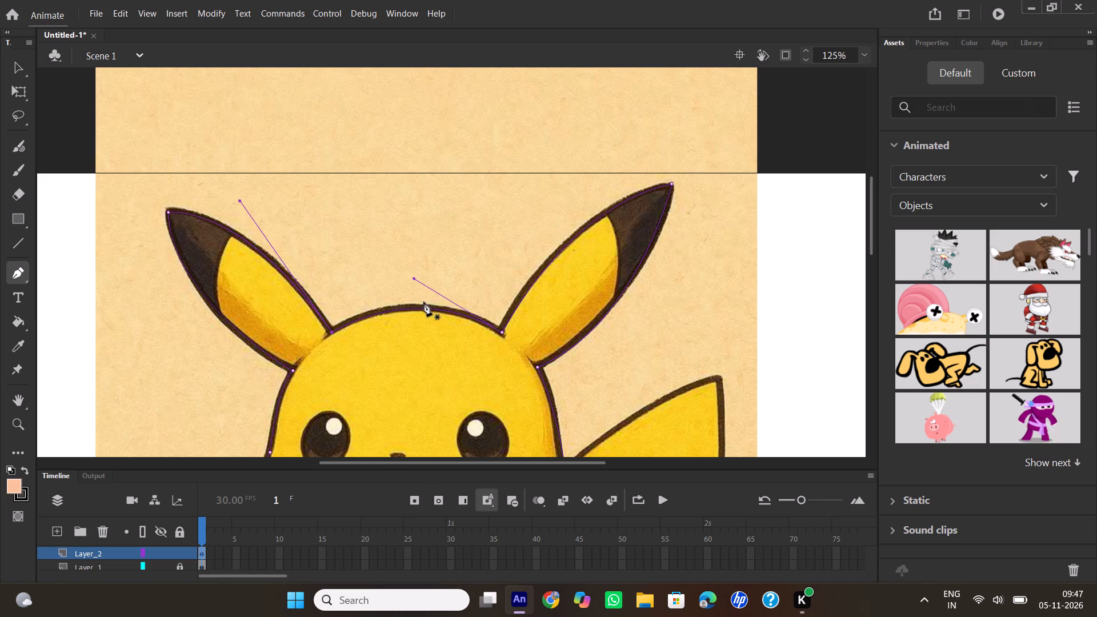
Draw a curved line across the right ear along the boundary between its black tip and the yellow part.
scroll(421, 297, down, 2)
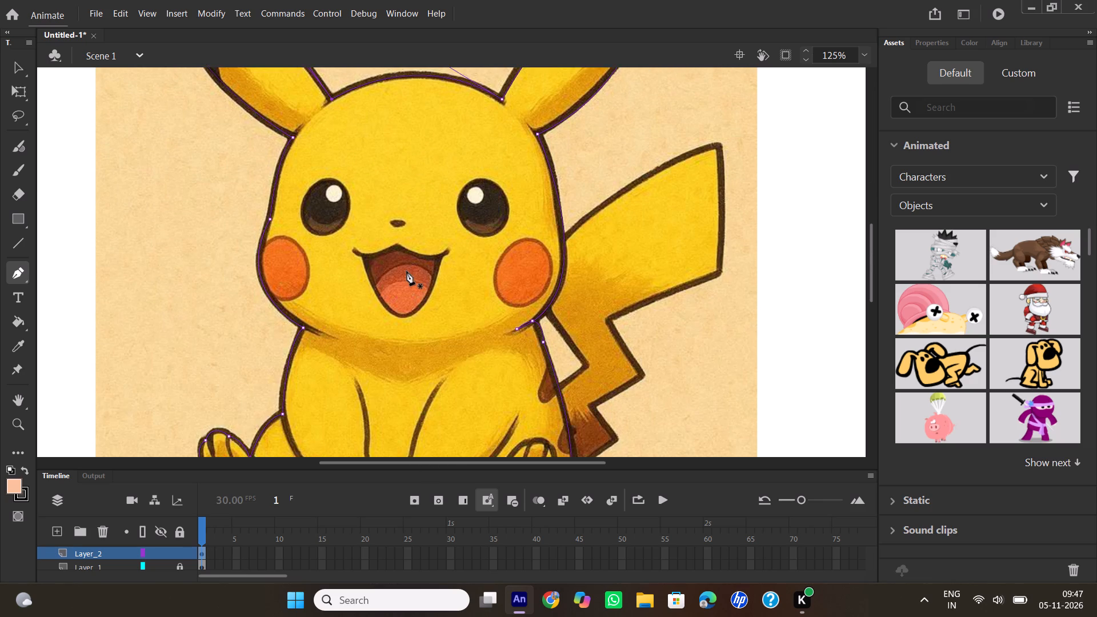
scroll(407, 271, down, 1)
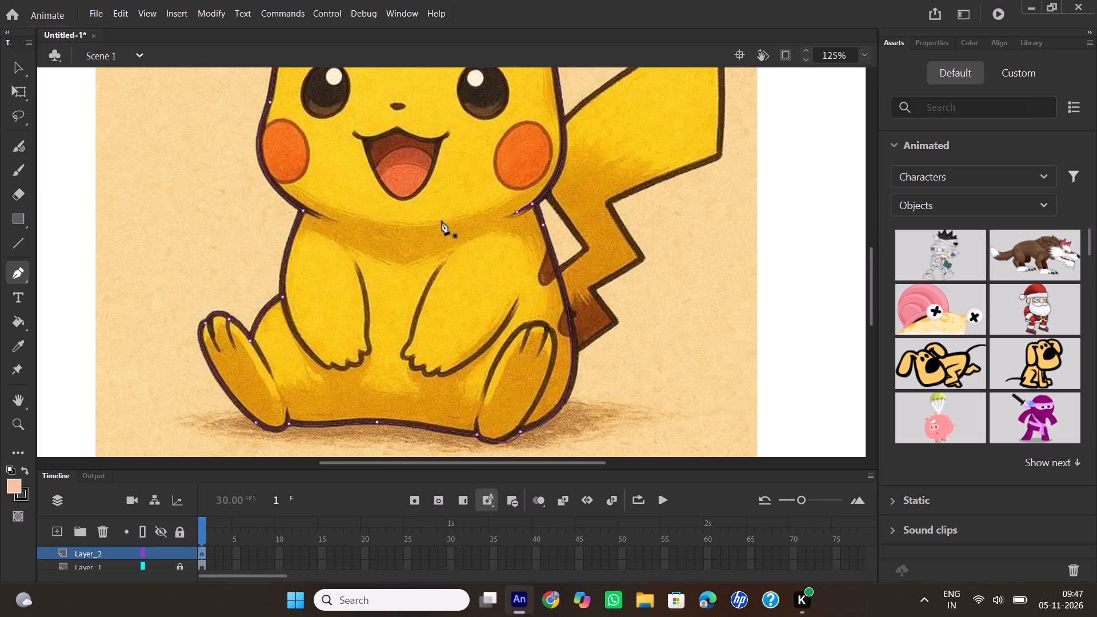
scroll(439, 221, up, 2)
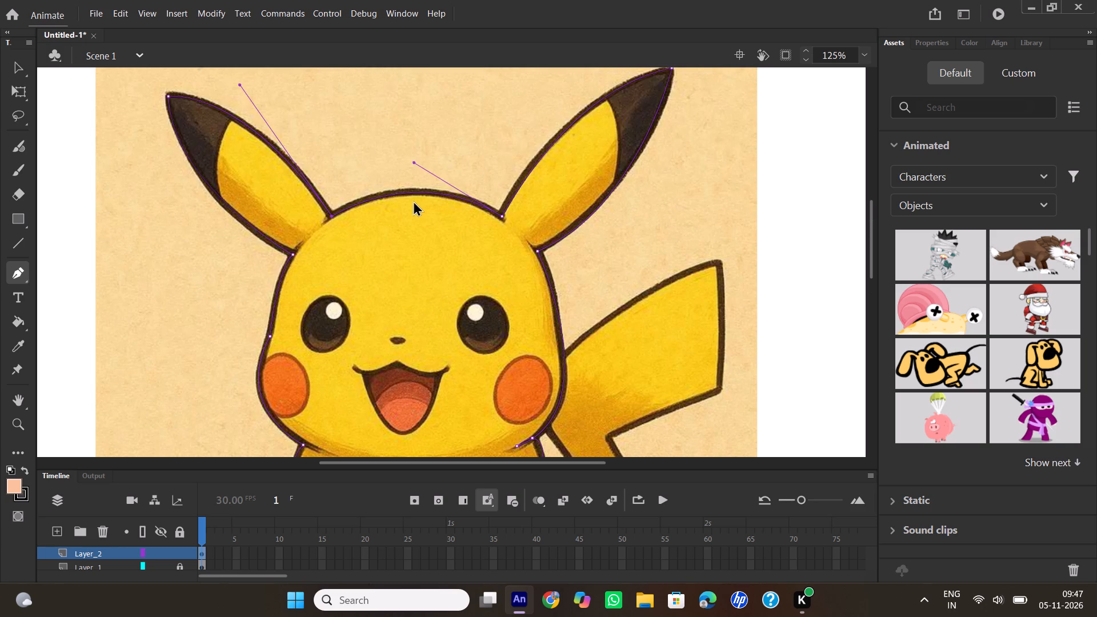
click(606, 98)
drag(612, 190, 593, 237)
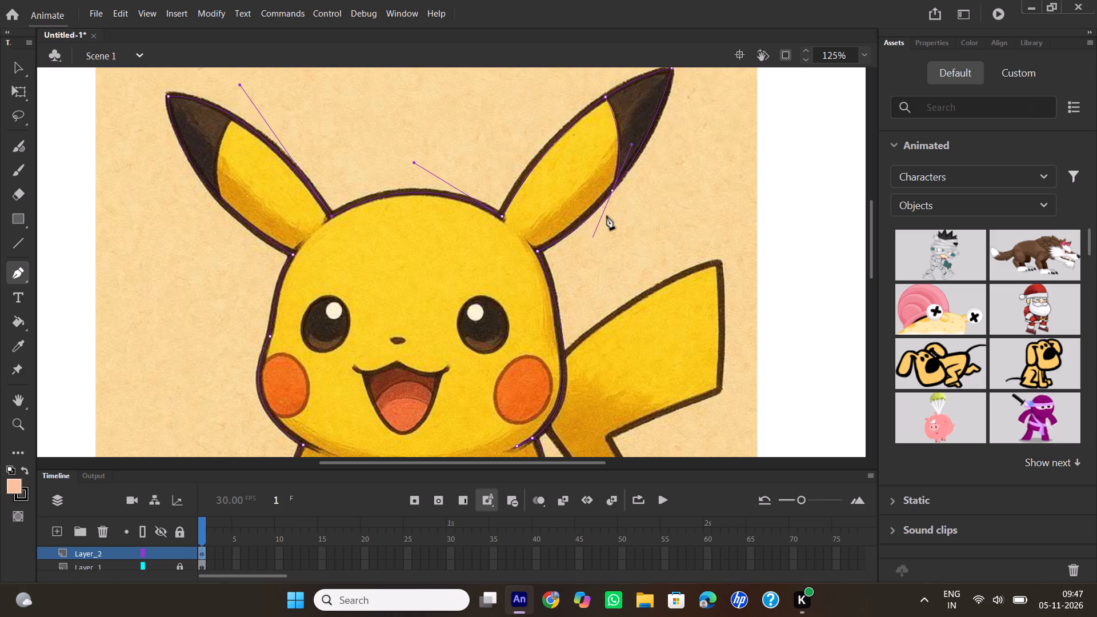
double_click(611, 193)
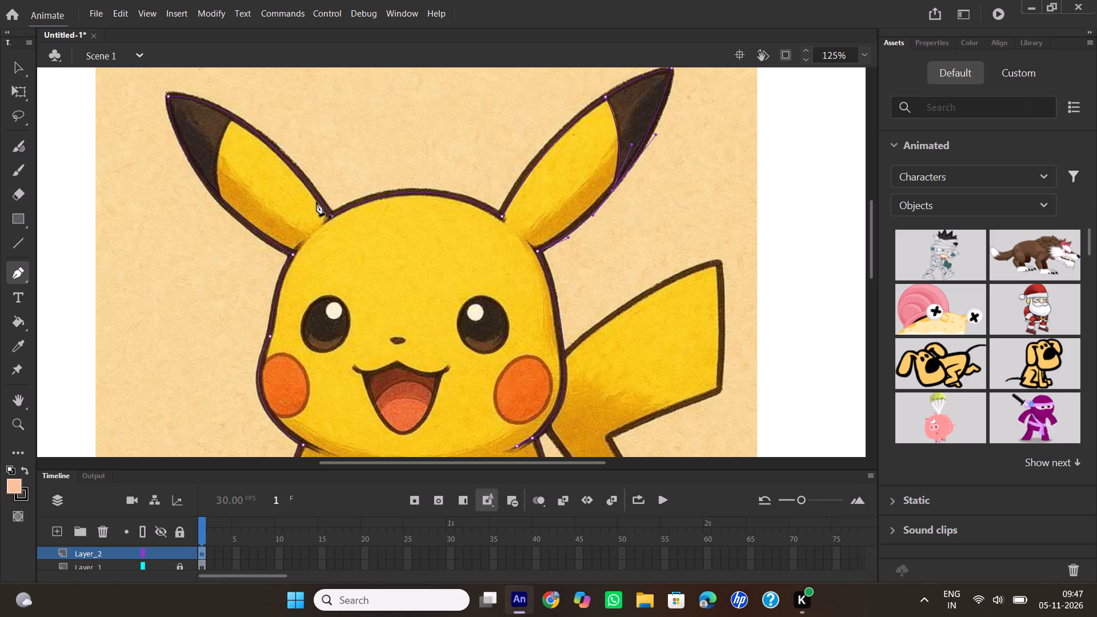
Draw a curved line across the left ear along the boundary between its black tip and the yellow part.
click(237, 119)
drag(225, 206, 243, 268)
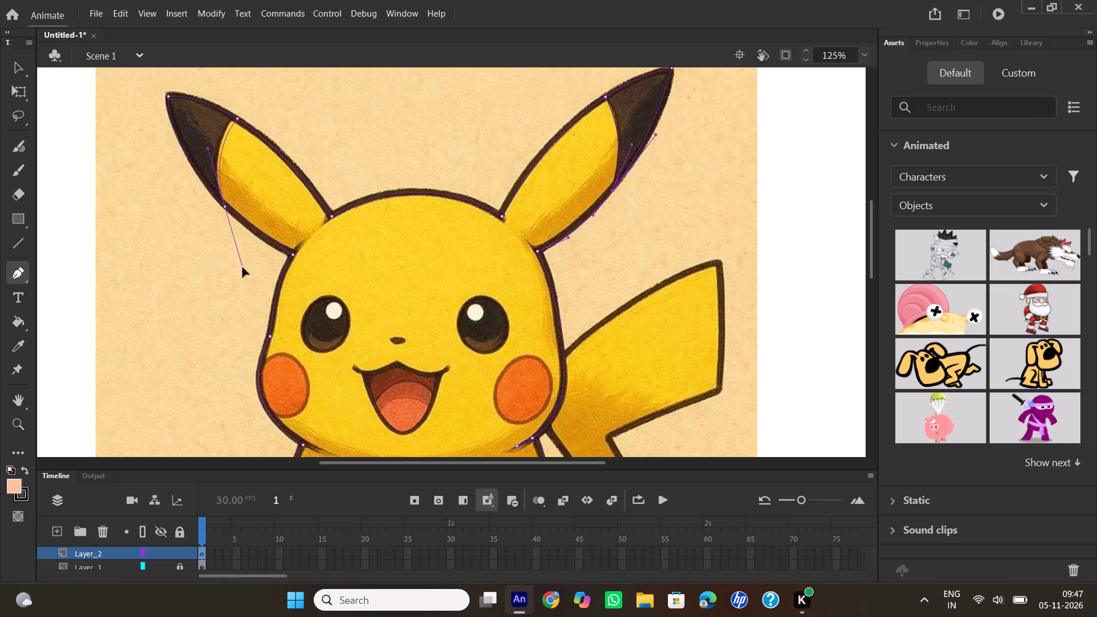
drag(243, 268, 246, 274)
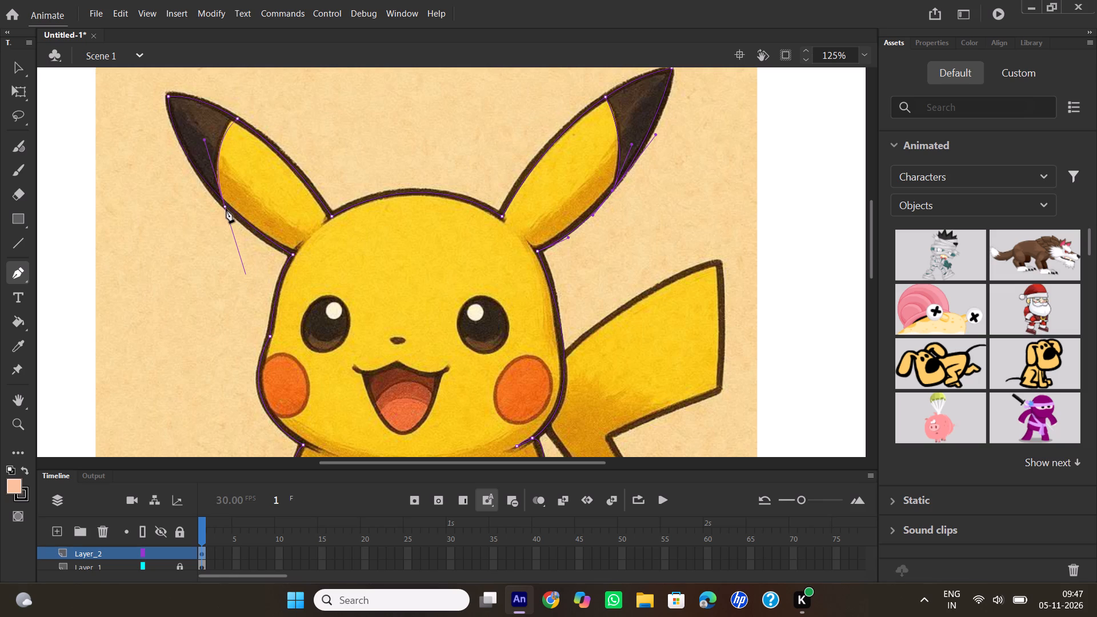
double_click(225, 206)
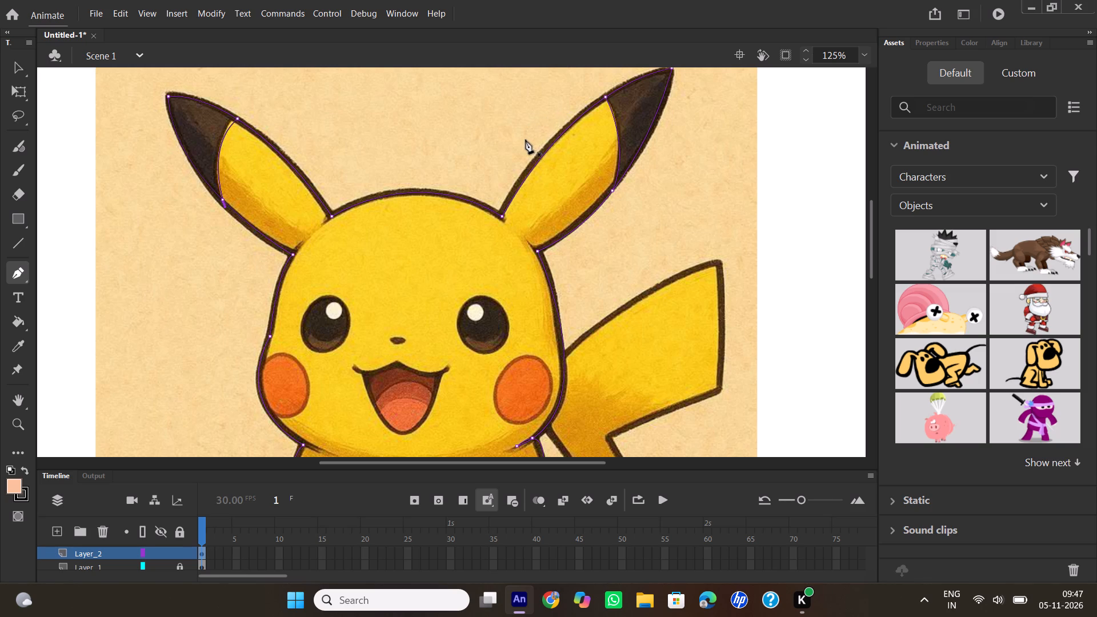
Trace the inner edge of the right arm from the chest down to the hand, ending in a corner point.
scroll(485, 298, down, 1)
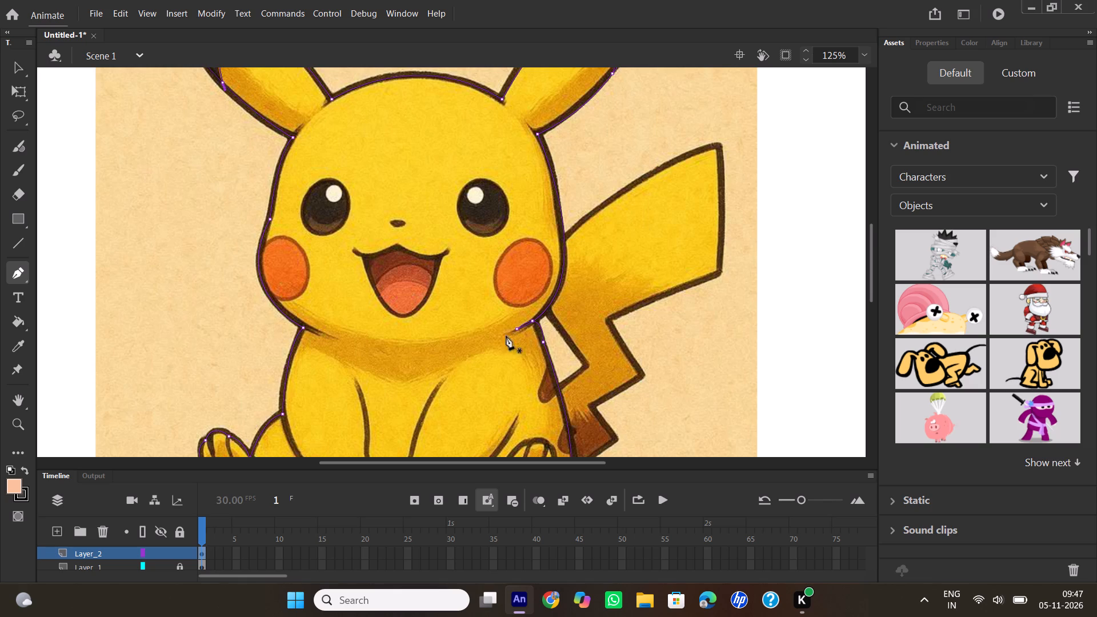
scroll(479, 338, down, 1)
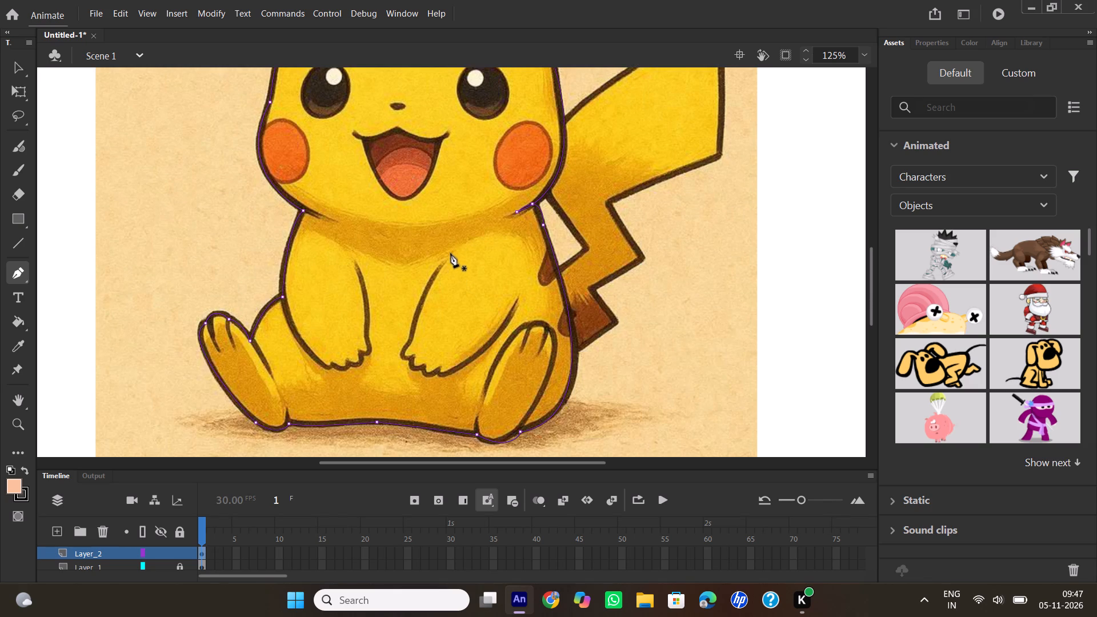
click(451, 254)
drag(411, 336, 419, 386)
drag(419, 386, 405, 368)
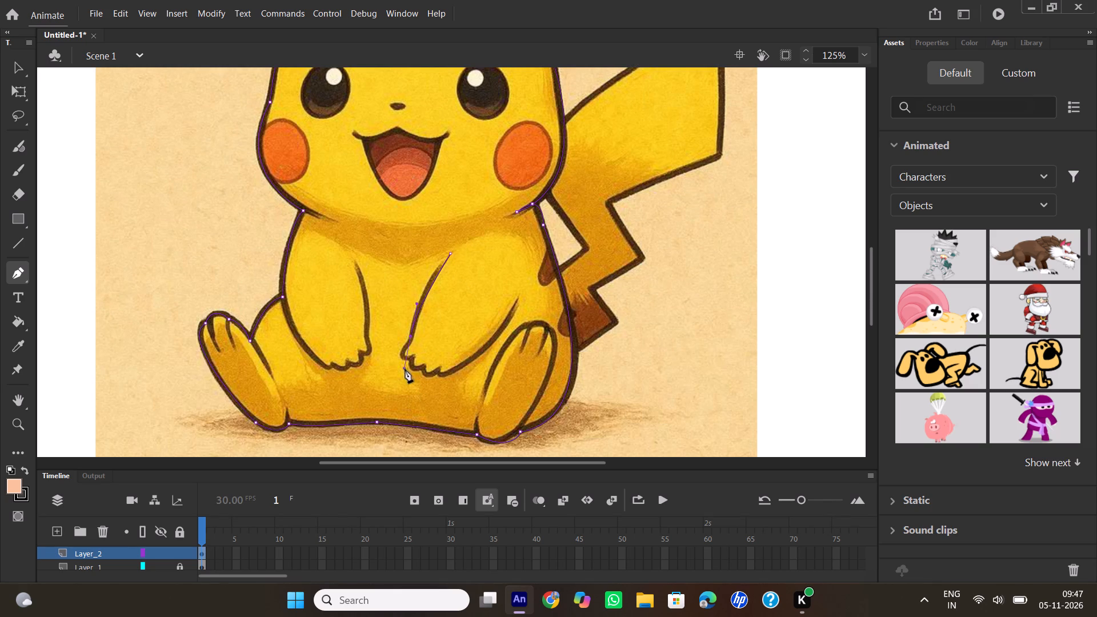
click(412, 338)
Continue the path around the right hand's fingers with short curves and a corner point at each notch.
drag(413, 358, 432, 352)
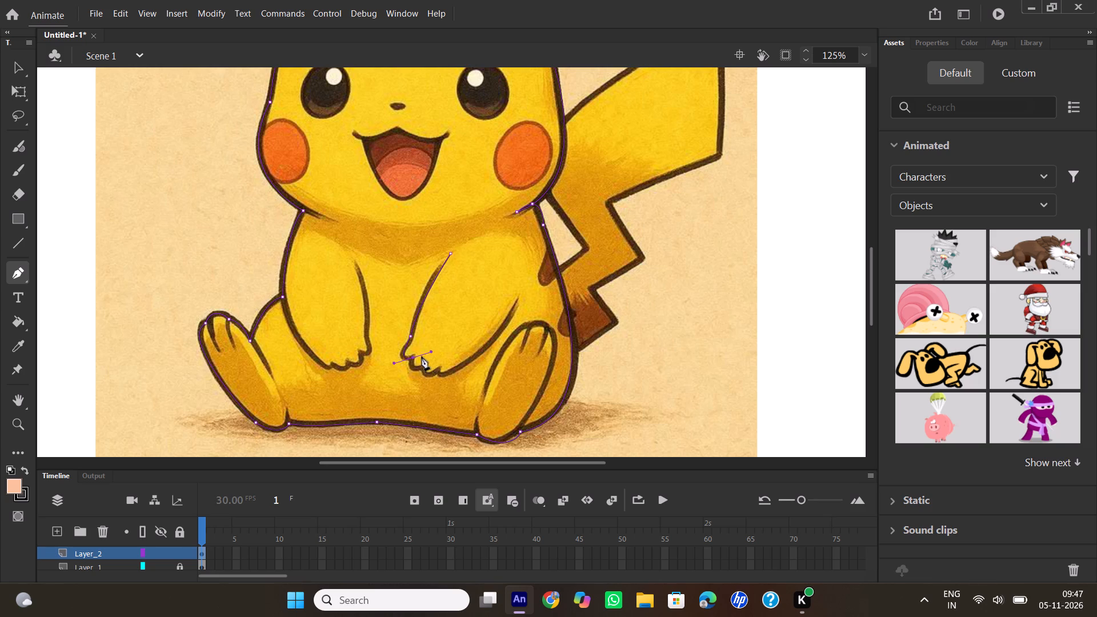
click(413, 359)
drag(427, 366, 448, 356)
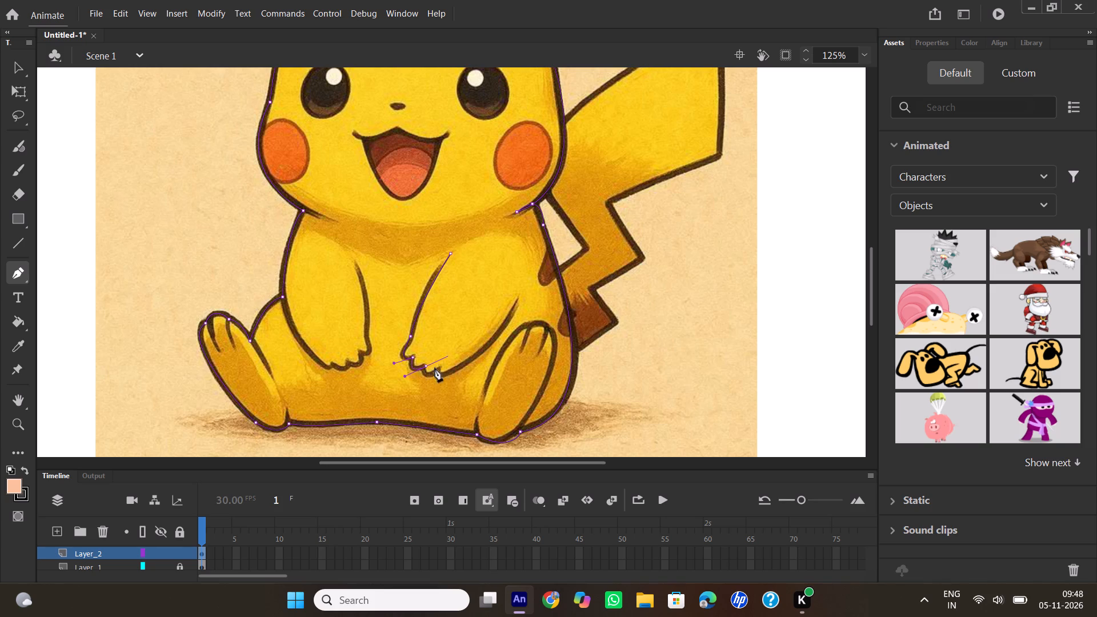
click(425, 366)
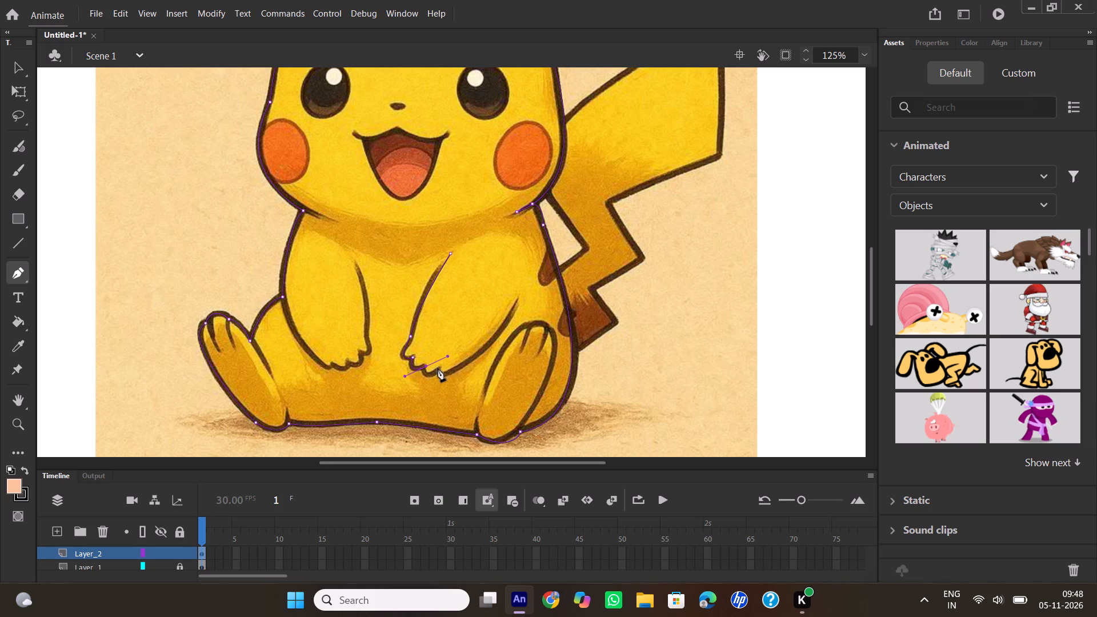
drag(441, 367, 459, 354)
click(441, 368)
drag(455, 371, 477, 359)
click(455, 372)
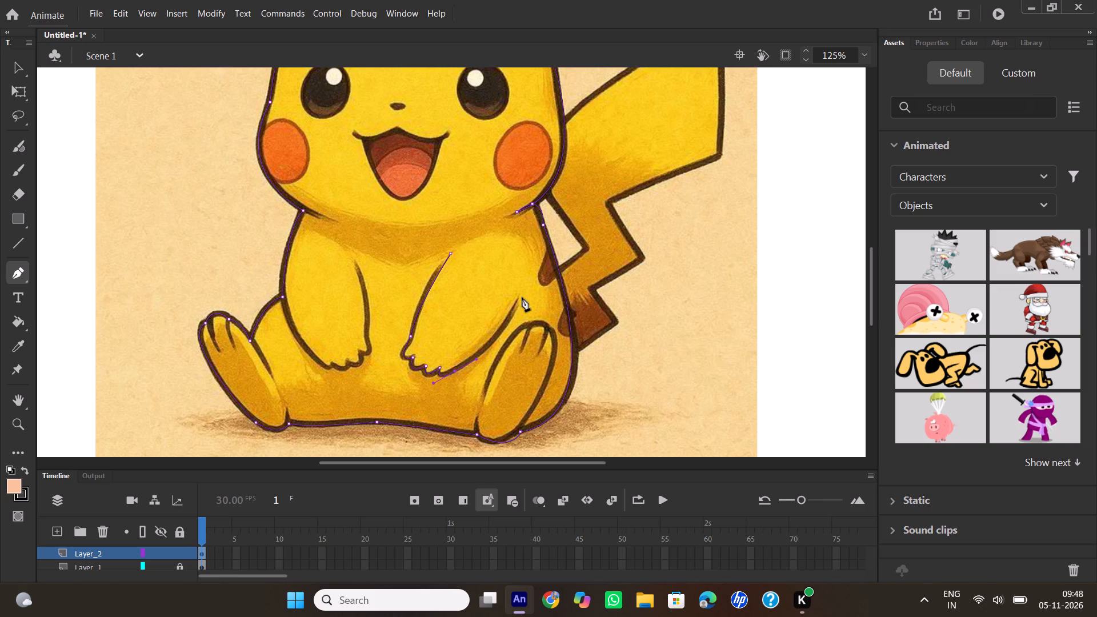
Curve the path from the right hand up along the arm's lower edge and end it above the right foot.
drag(517, 299, 514, 274)
drag(514, 274, 514, 271)
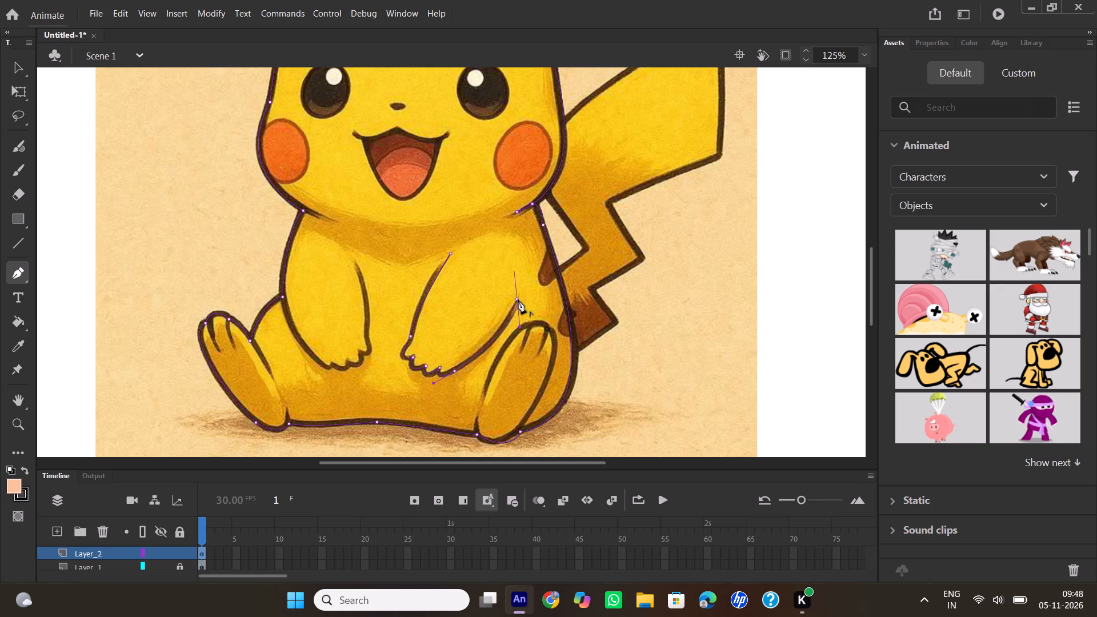
click(518, 300)
click(518, 300)
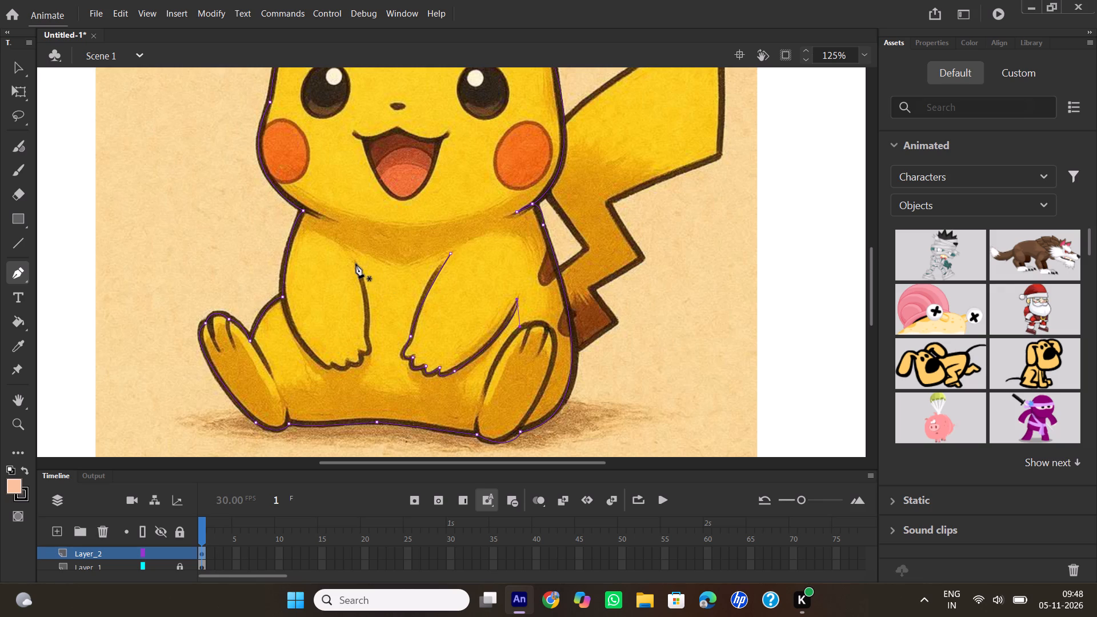
Trace the inner edge of the left arm from the chest down to the hand, ending in a corner point.
click(355, 263)
drag(366, 337, 360, 355)
drag(360, 355, 359, 358)
click(367, 339)
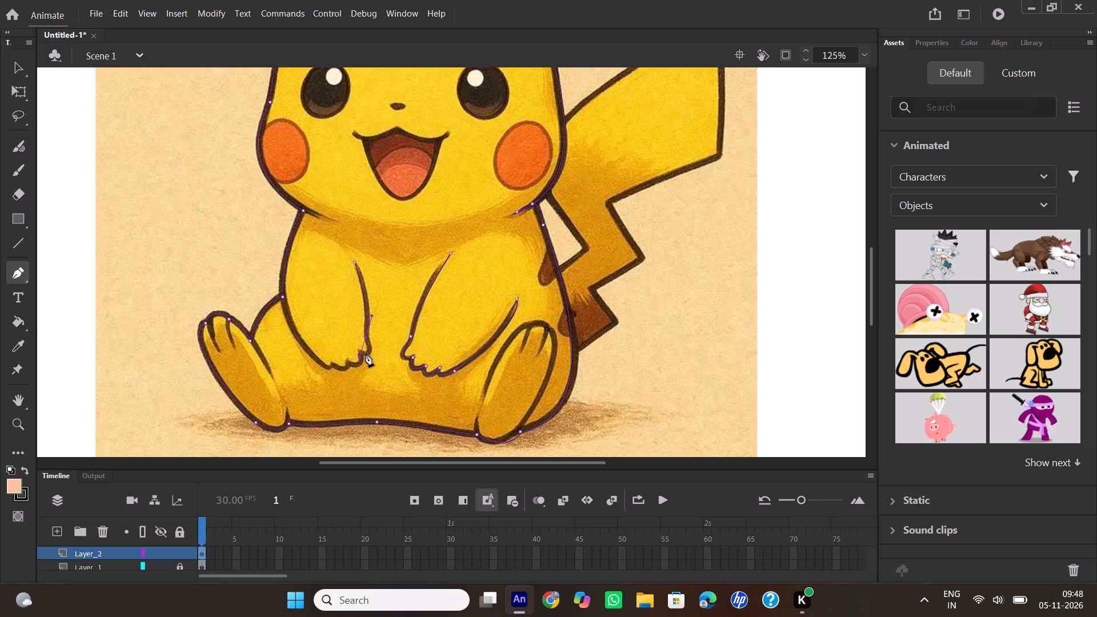
Continue the path around the left hand's fingers with short curves and a corner point at each notch.
drag(361, 353, 347, 348)
click(361, 354)
drag(349, 362, 338, 348)
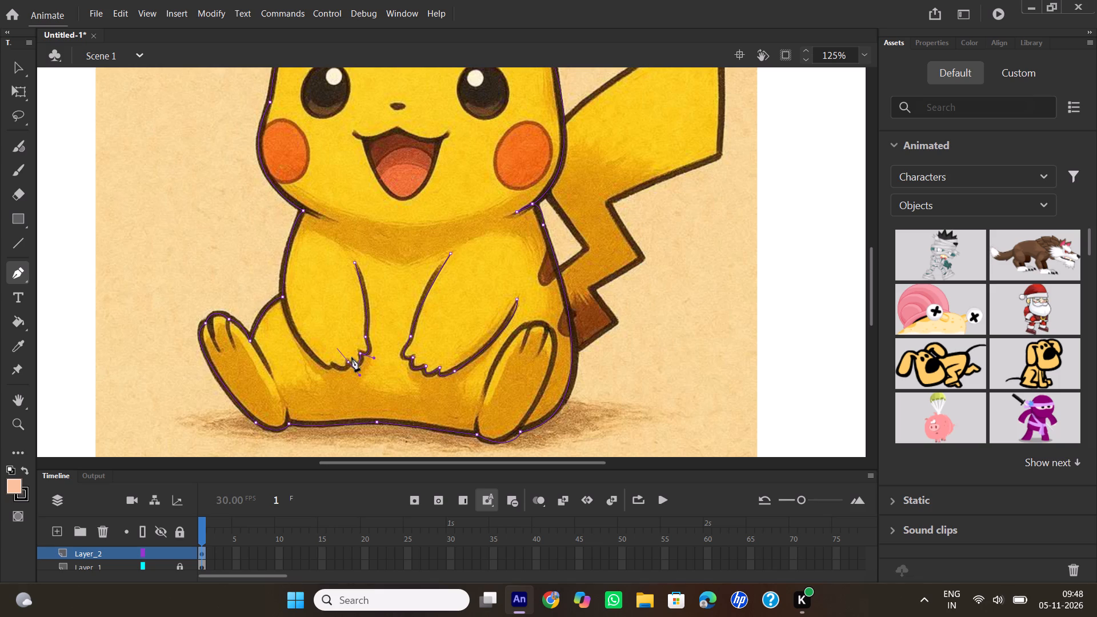
click(349, 361)
drag(335, 366, 323, 359)
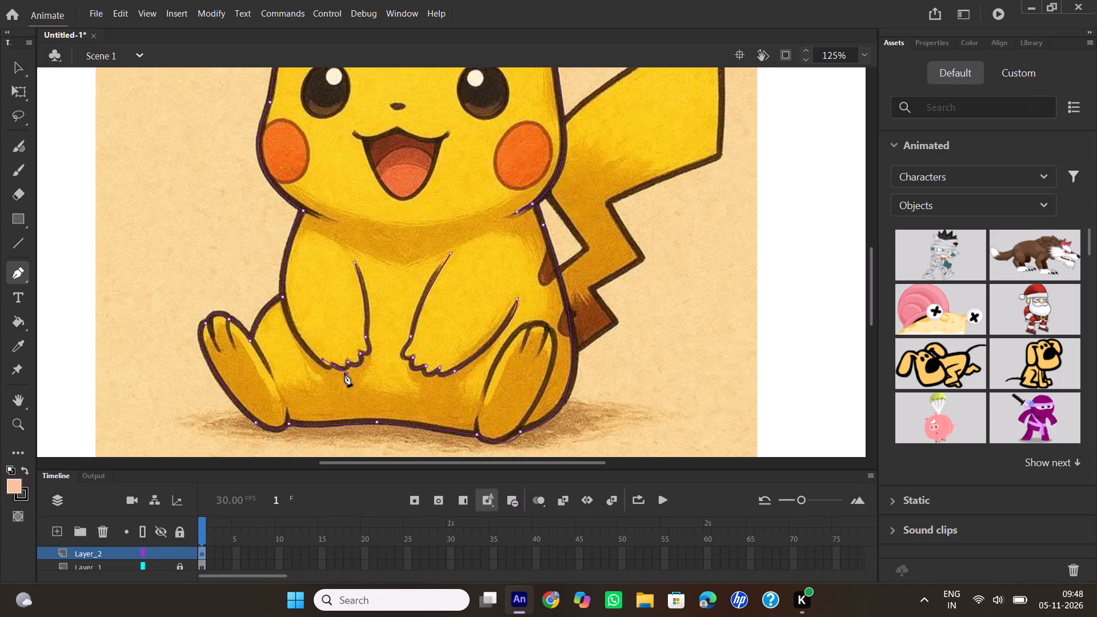
click(335, 366)
Curve the path from the left hand up along the arm's lower outer edge and end it at the body outline.
drag(318, 362, 306, 352)
click(315, 362)
drag(282, 287, 277, 257)
drag(277, 257, 281, 251)
double_click(284, 287)
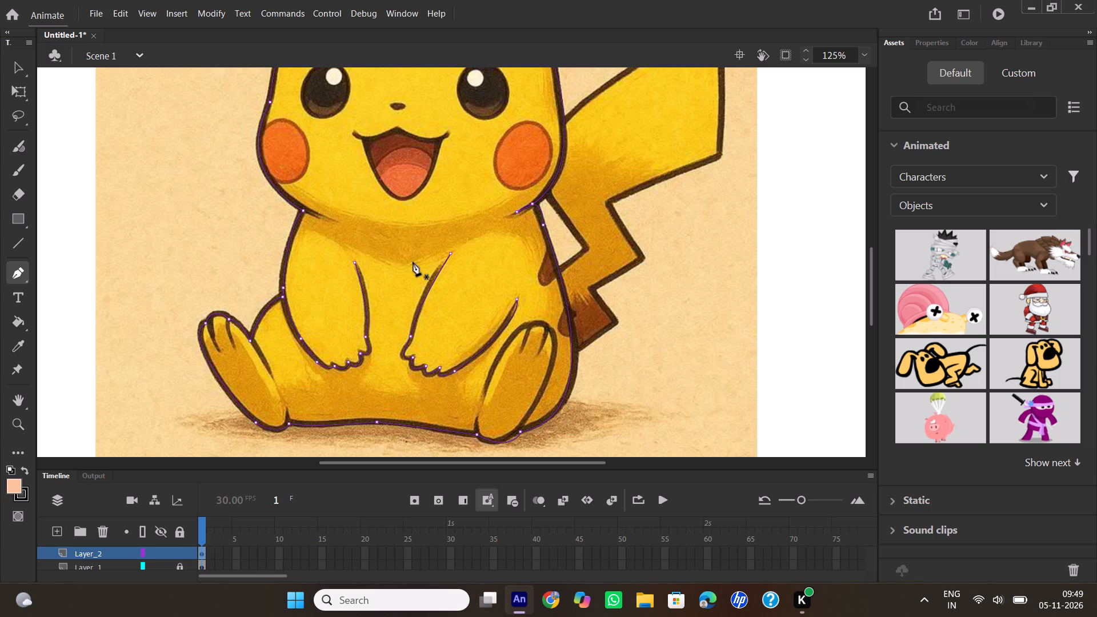
Trace the right foot from its lower inner side up over the toes and down its outer edge, with corner points at the toes and near the heel.
scroll(413, 262, up, 1)
scroll(421, 250, down, 1)
click(484, 397)
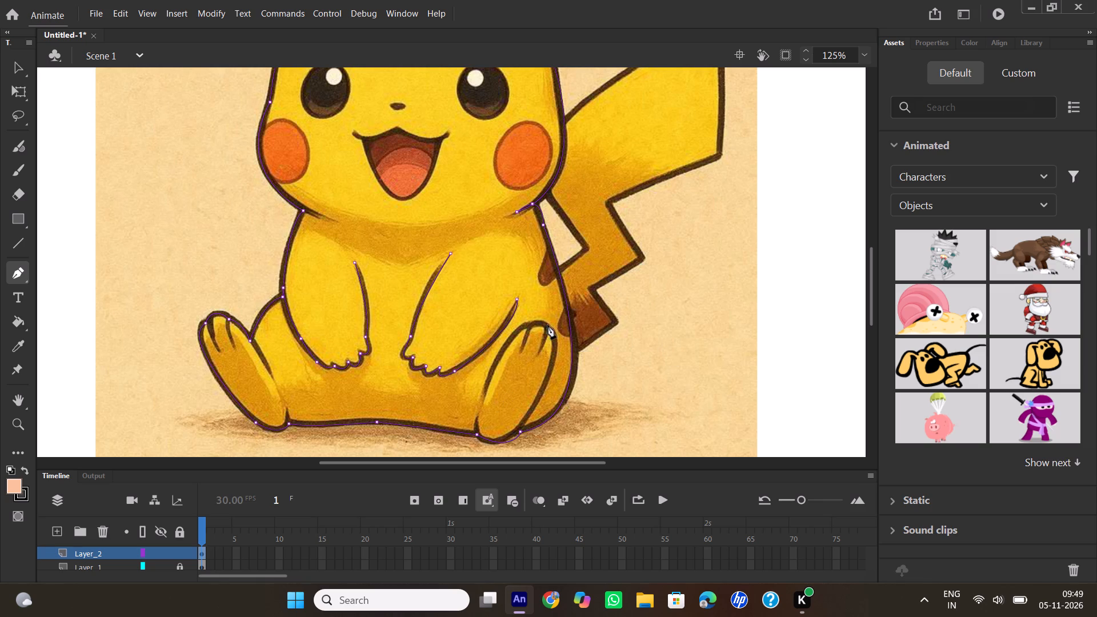
drag(548, 325, 592, 339)
click(548, 326)
drag(527, 418, 502, 441)
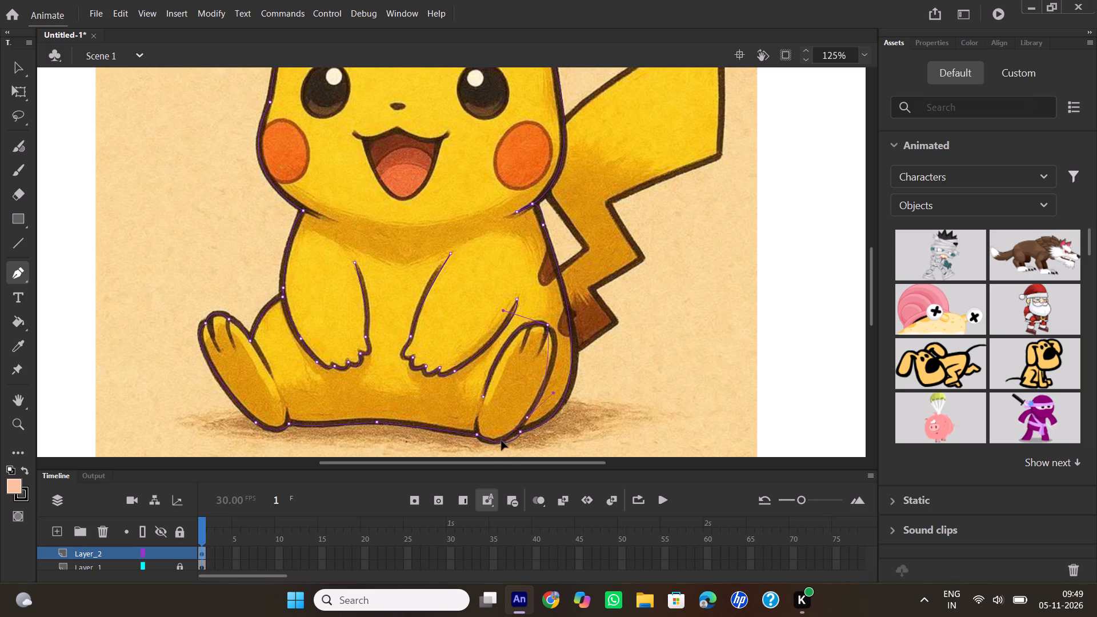
drag(502, 441, 489, 472)
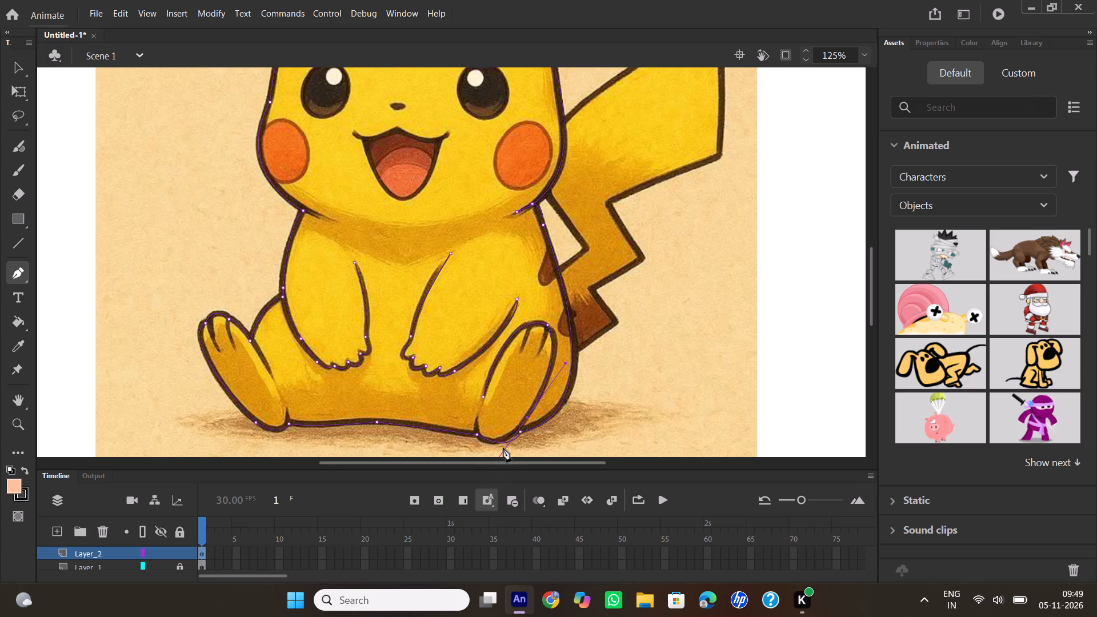
click(526, 417)
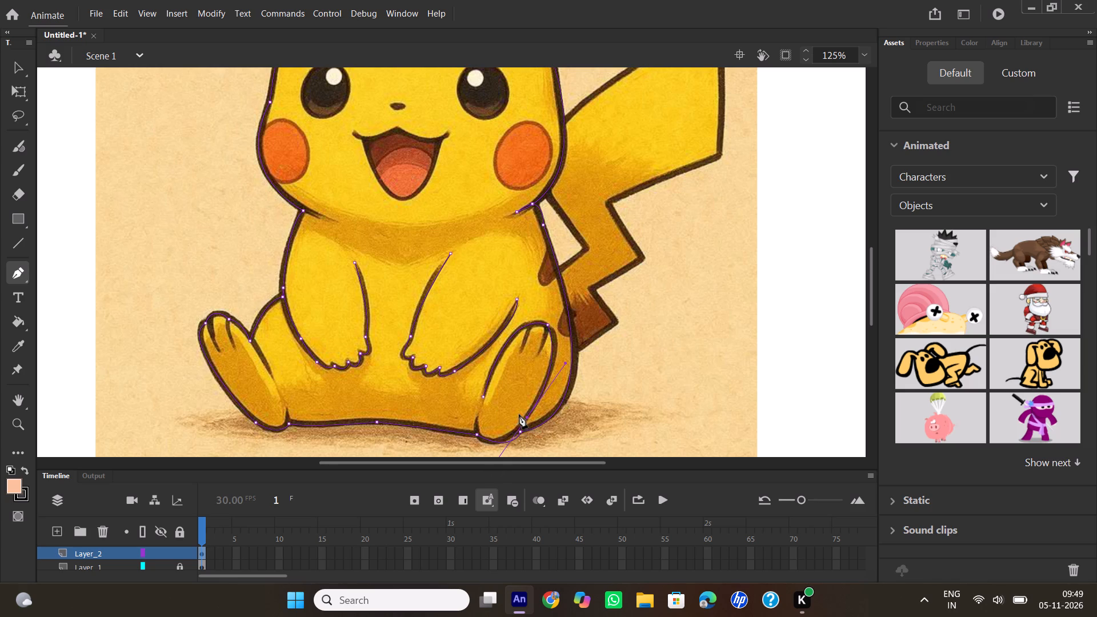
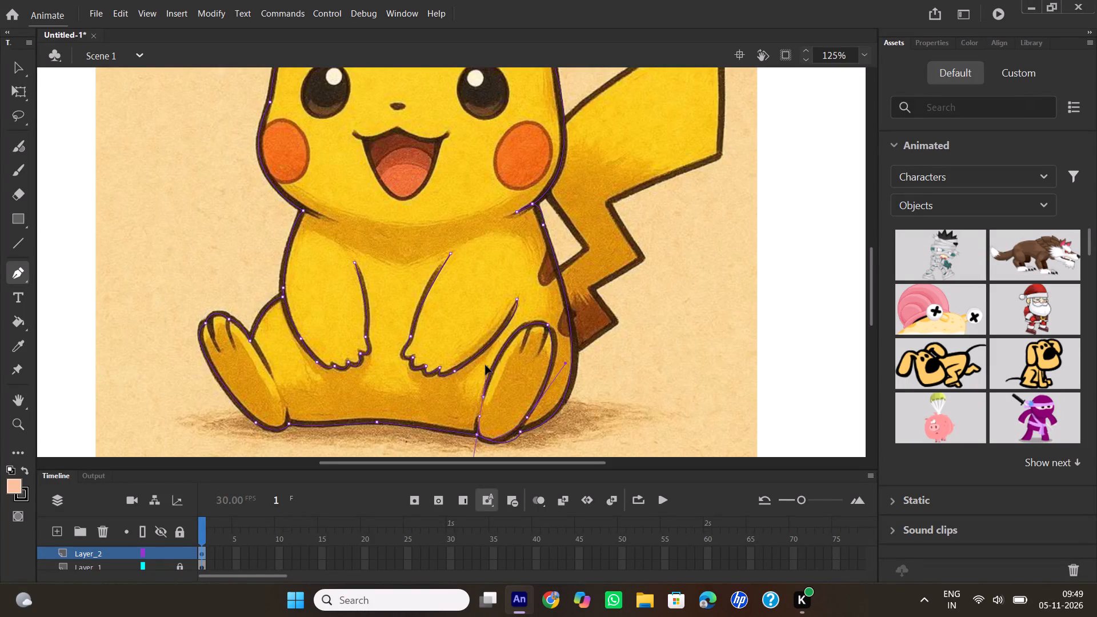
Finish the right foot's path at its lower inner side, just above the body's bottom outline.
double_click(479, 415)
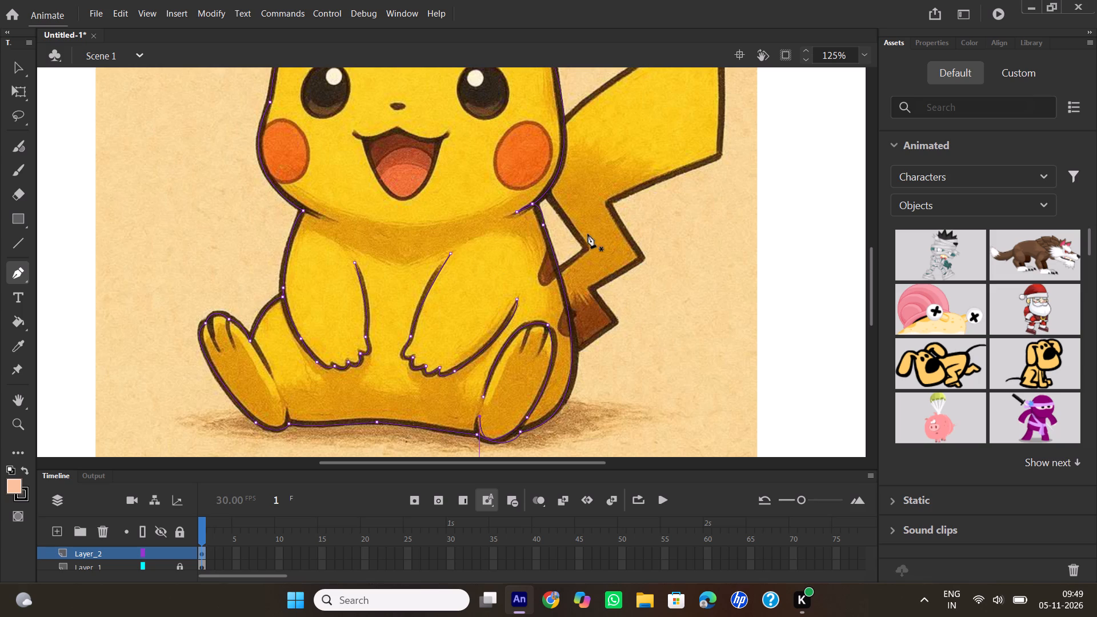
Trace the tail's outer zigzag edge from its upper tip down to the body outline, with a corner point at each bend.
scroll(593, 214, up, 1)
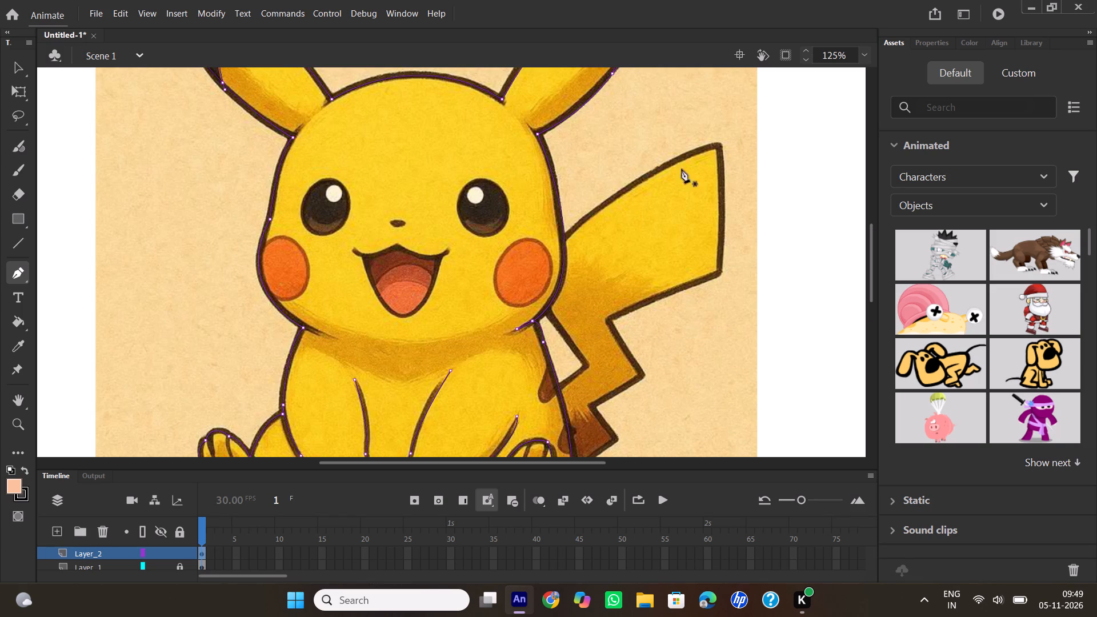
click(719, 149)
drag(719, 275, 707, 289)
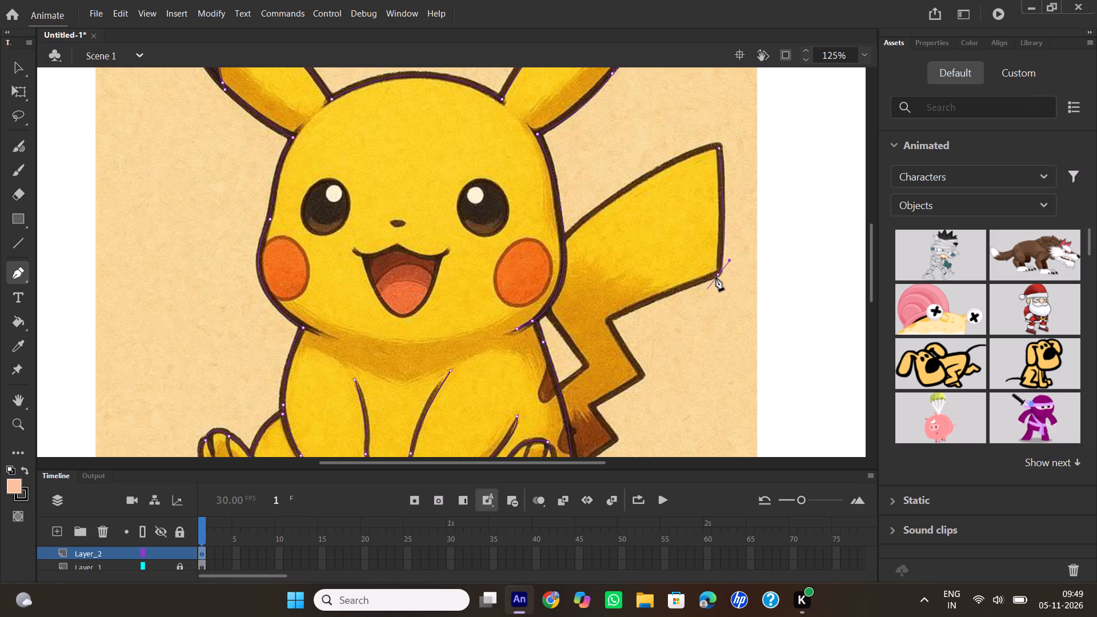
click(719, 275)
drag(610, 318, 596, 324)
click(608, 319)
scroll(604, 311, down, 1)
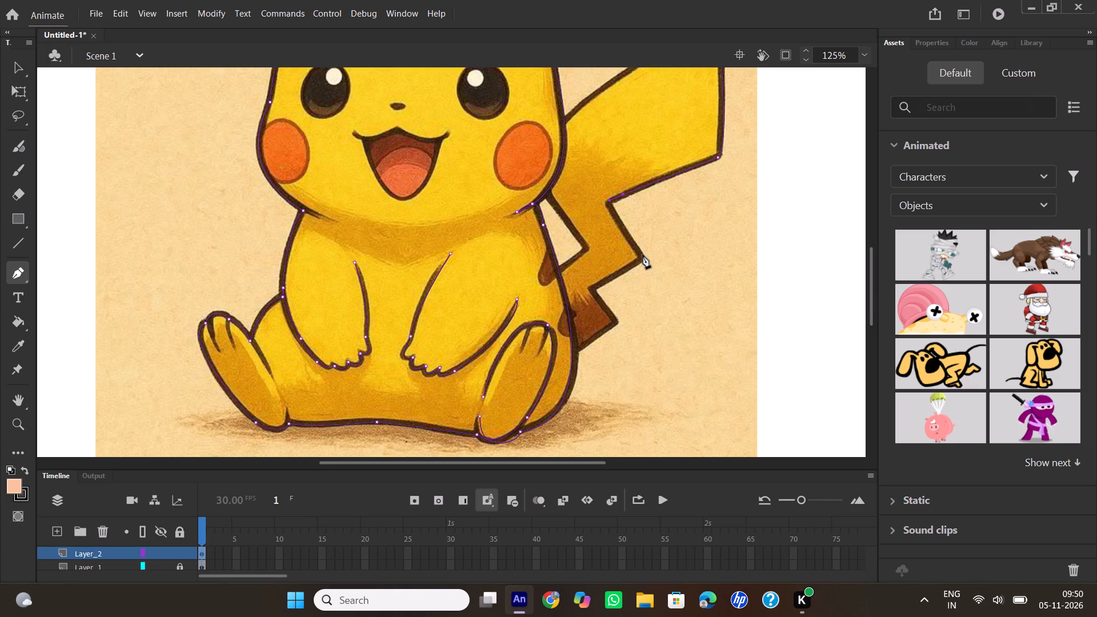
click(643, 255)
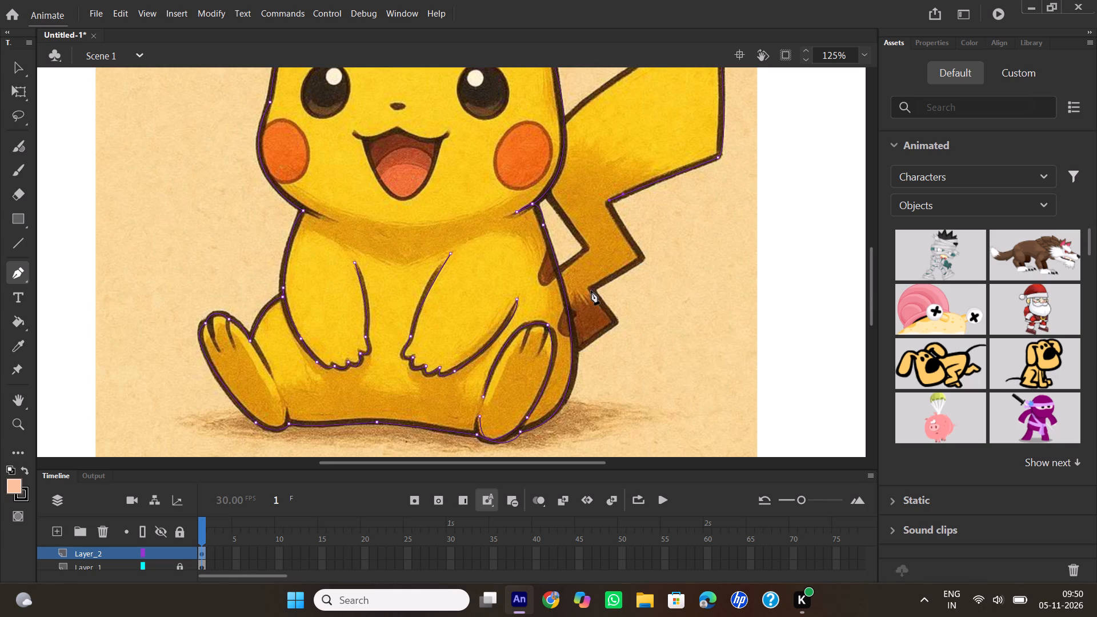
click(591, 291)
click(616, 323)
double_click(572, 355)
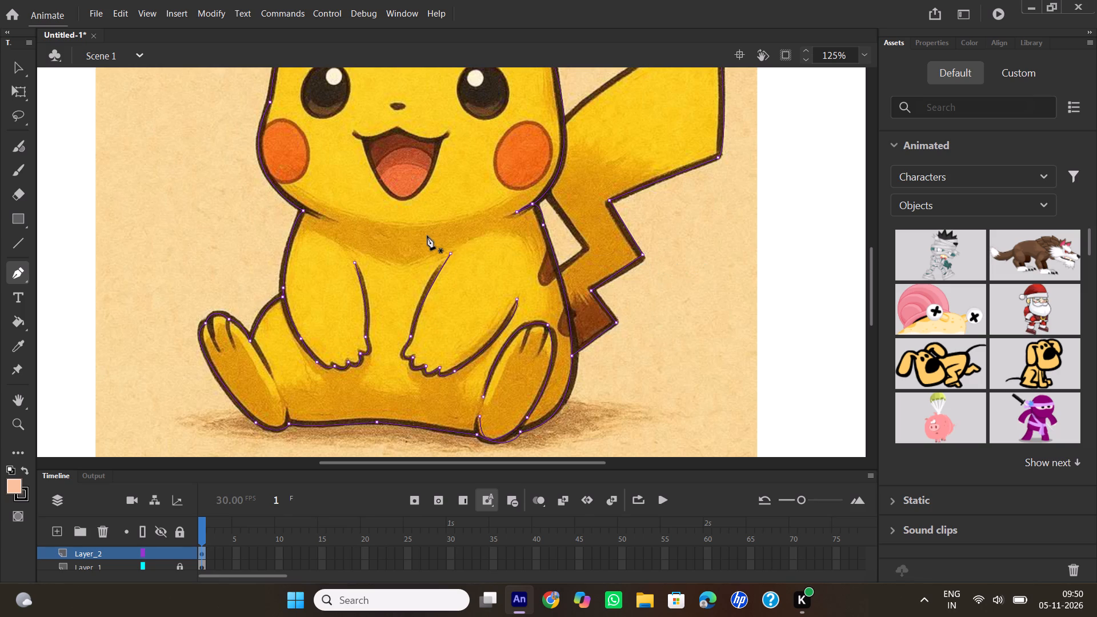
Trace the tail's upper edge as one curve from the tip down to the head outline and end the path there.
scroll(427, 236, up, 1)
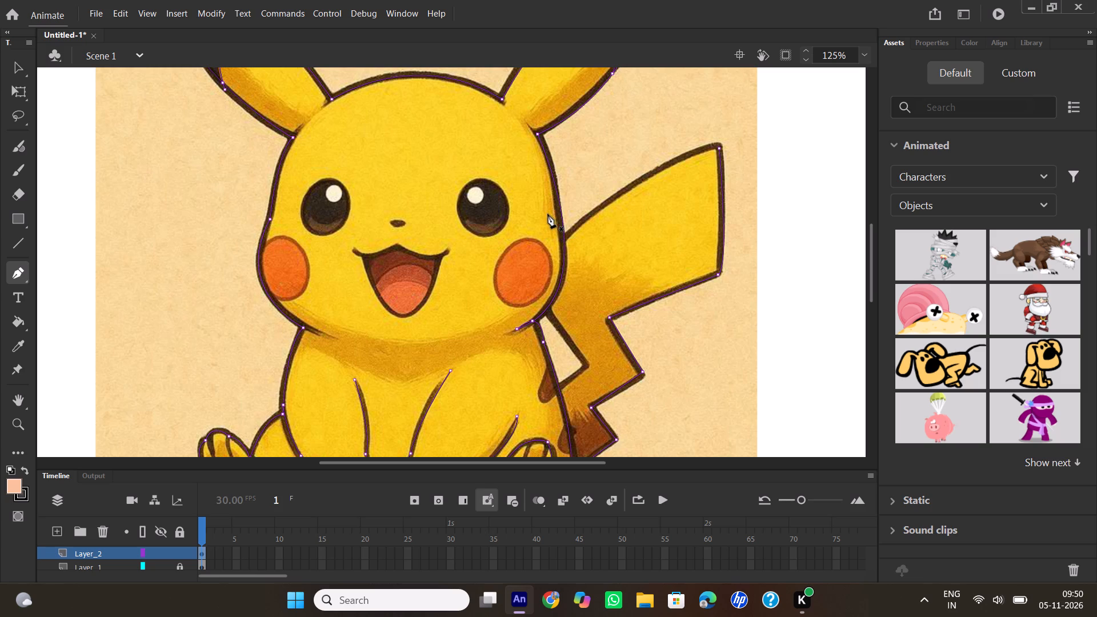
click(720, 147)
drag(565, 243, 504, 312)
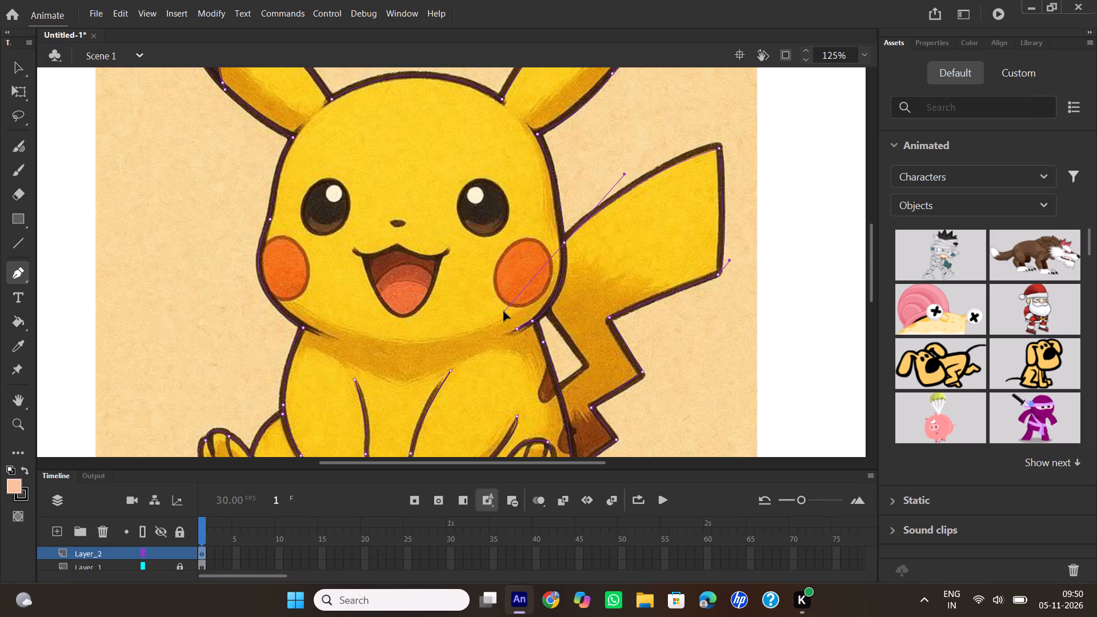
drag(504, 312, 501, 320)
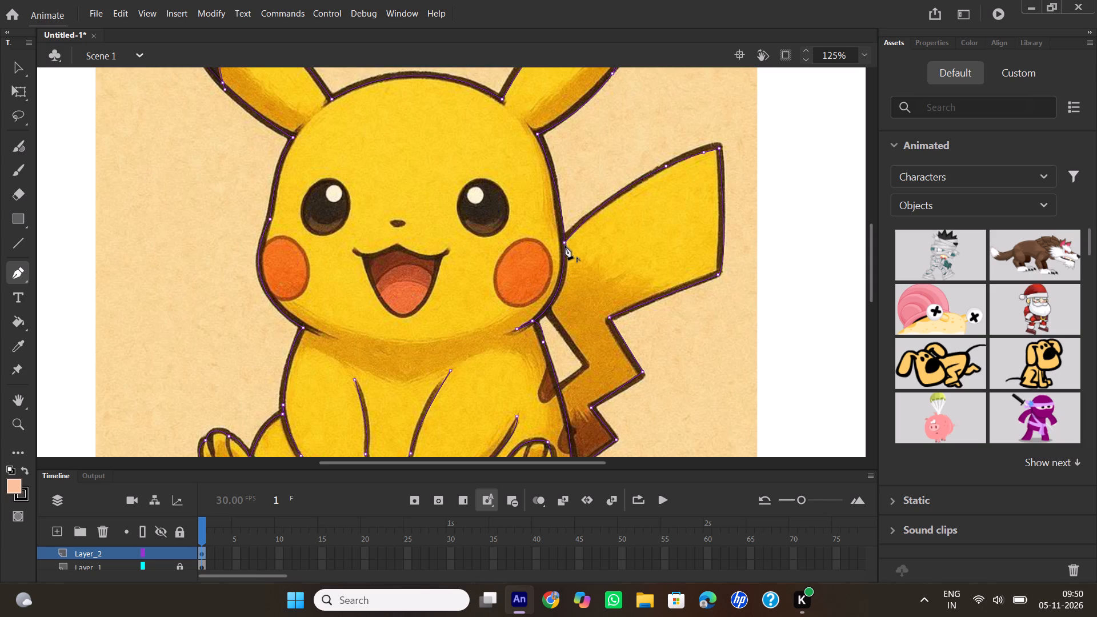
double_click(565, 246)
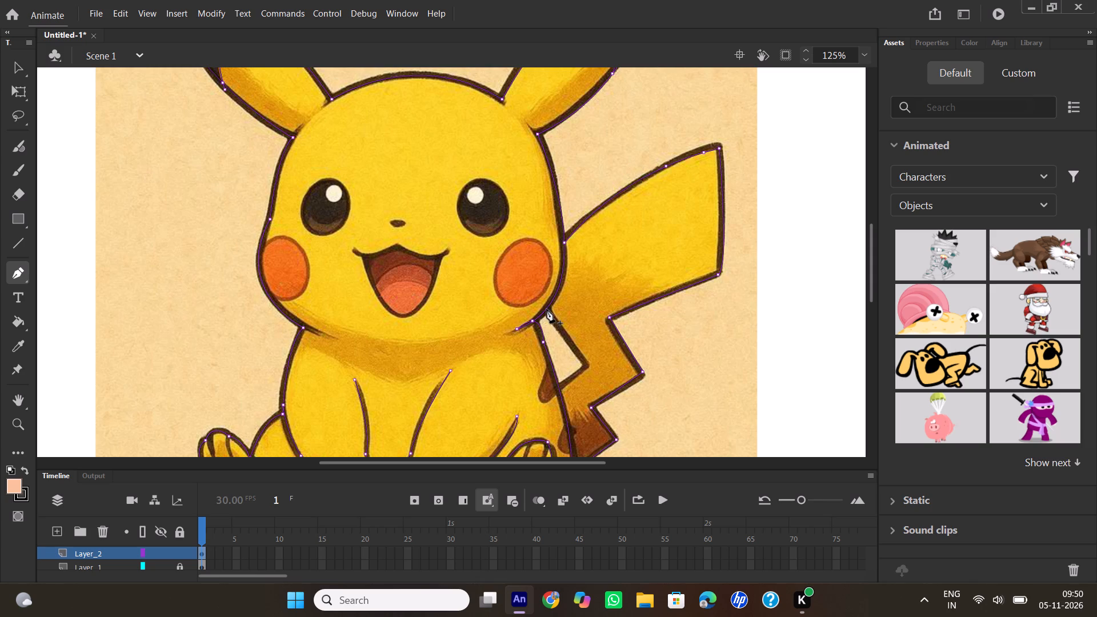
Trace the tail's inner edge with straight segments from below the cheek out to the bend and back to the body outline.
click(547, 309)
click(586, 366)
double_click(559, 390)
Trace the two toe lines on the left foot as separate short curves, each running up to the foot's top outline.
scroll(565, 326, down, 1)
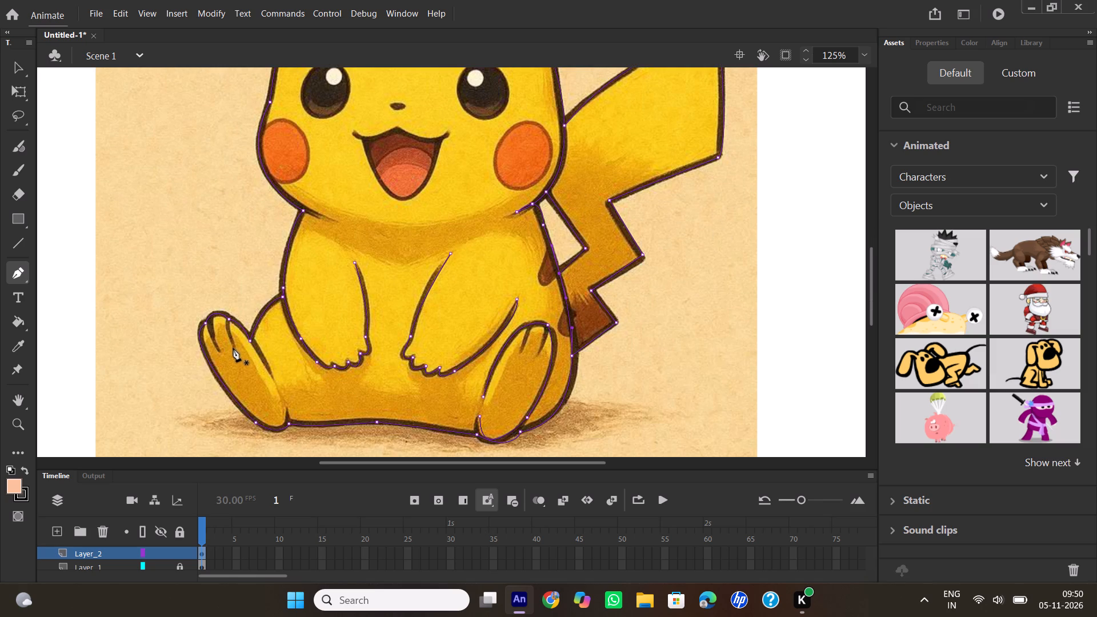
click(235, 346)
drag(231, 318, 238, 314)
drag(238, 314, 239, 314)
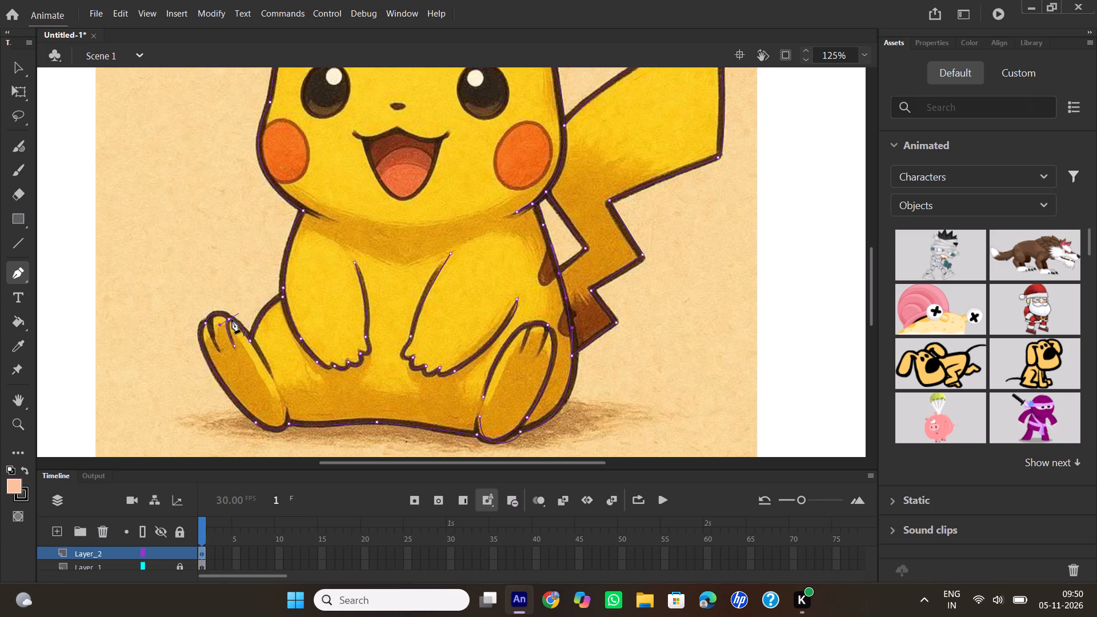
double_click(231, 319)
click(219, 352)
drag(213, 315, 220, 306)
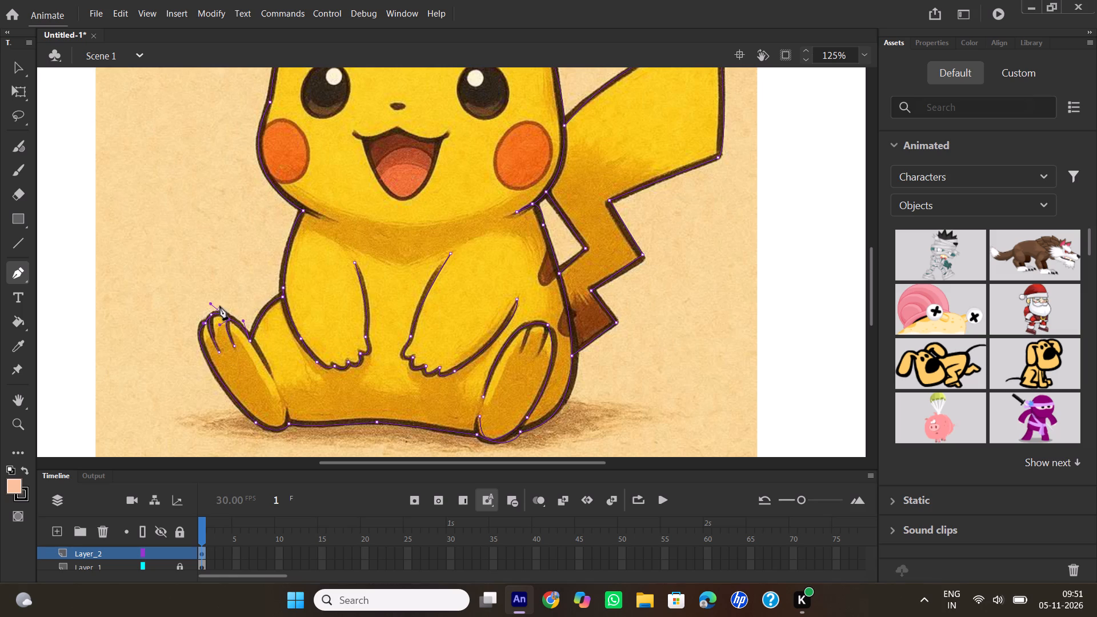
double_click(211, 316)
Trace the upper lip from the left mouth corner through a corner point at the centre peak to the right mouth corner.
scroll(364, 297, up, 1)
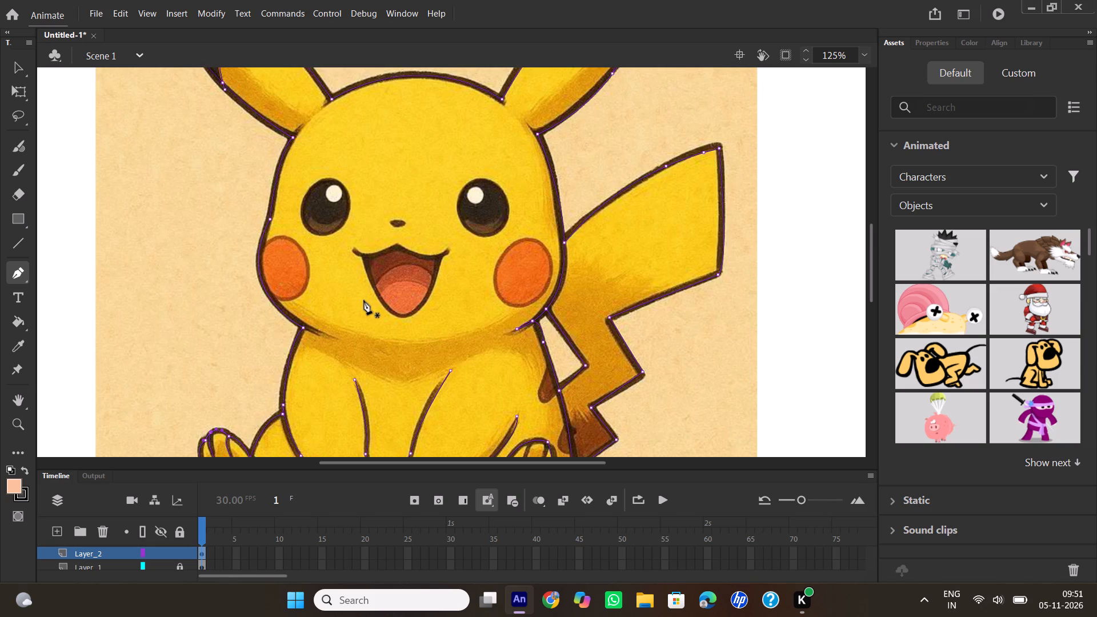
click(353, 250)
drag(399, 246, 400, 246)
drag(400, 246, 423, 230)
drag(423, 230, 425, 227)
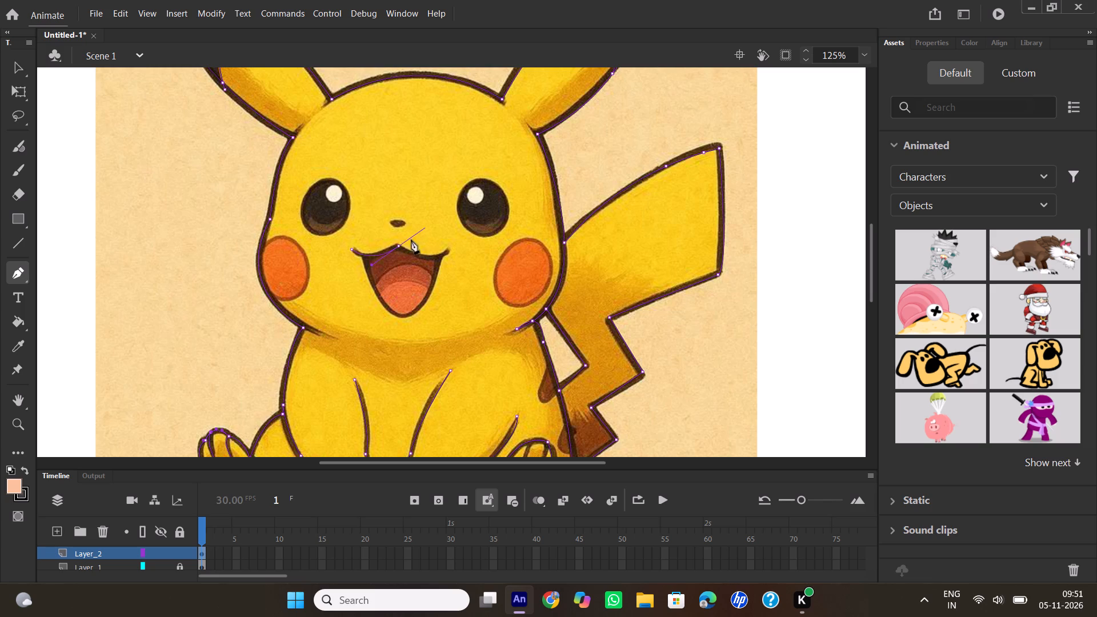
click(401, 247)
drag(447, 250, 463, 234)
double_click(448, 251)
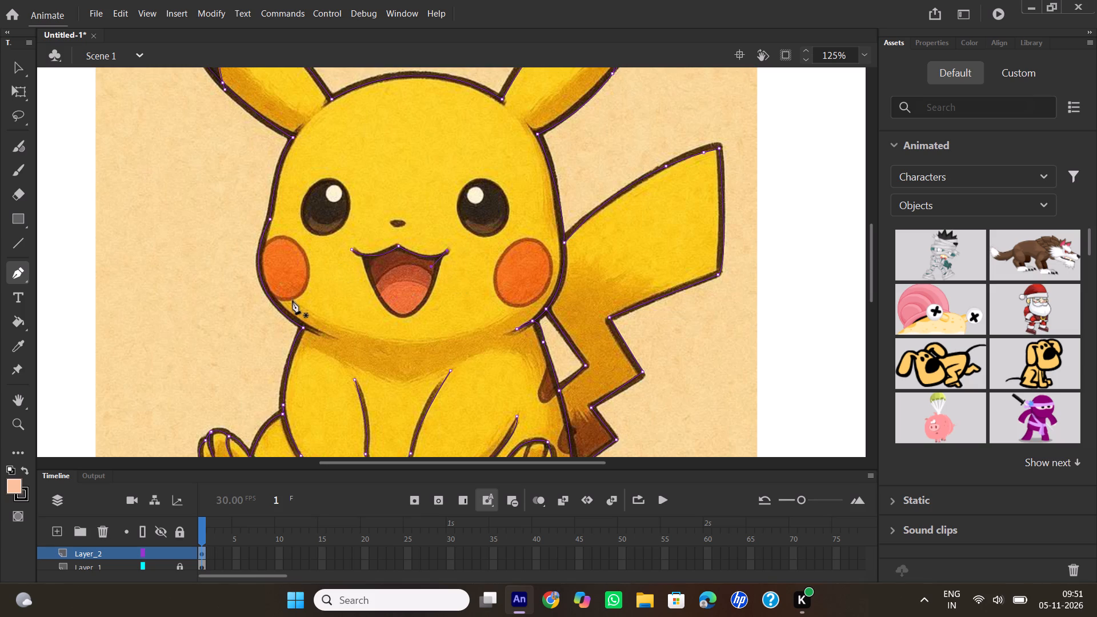
Trace the open mouth's lower outline from the upper lip's left end, through the chin-side bottom point, up to its right end.
click(365, 256)
drag(402, 317, 426, 326)
drag(426, 326, 427, 327)
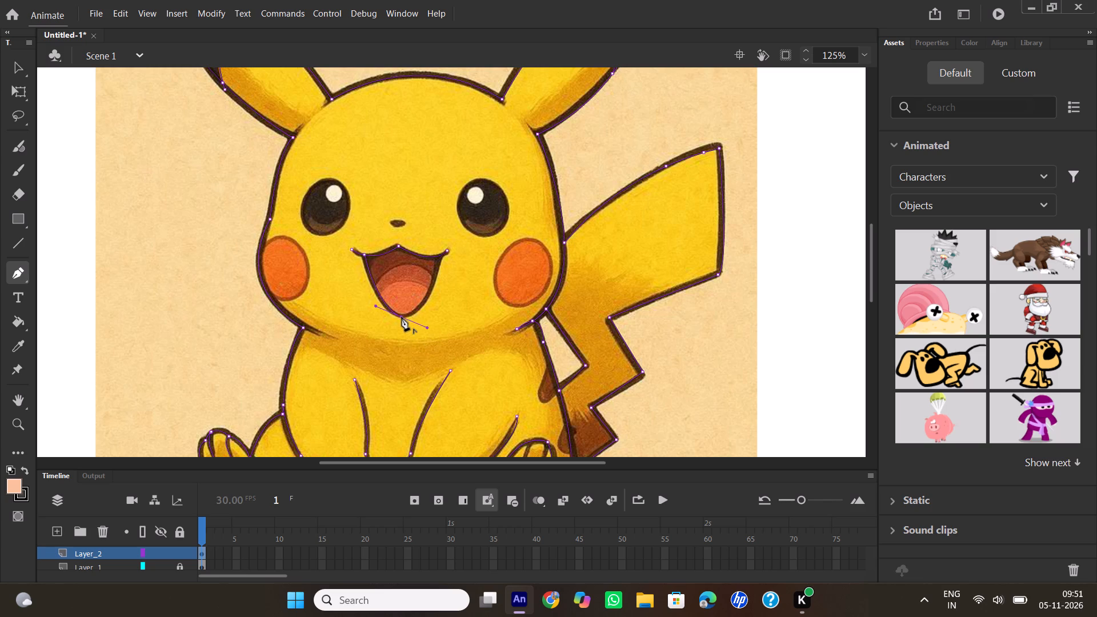
click(402, 317)
drag(439, 255, 441, 213)
drag(441, 213, 441, 210)
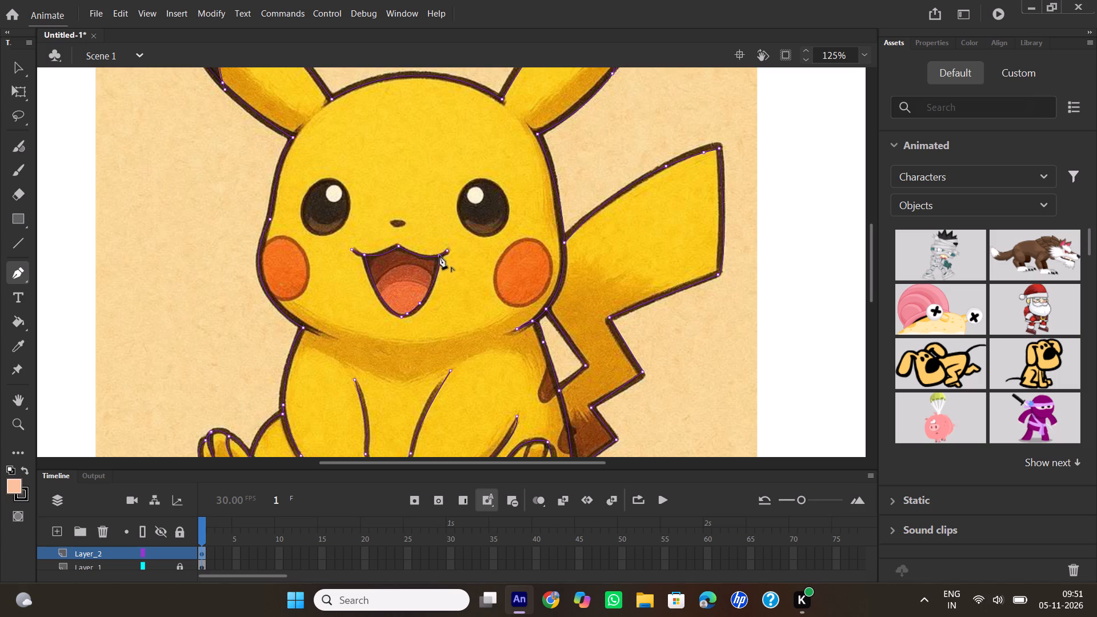
double_click(439, 256)
Trace the tongue's upper edge as one arched curve between the left and right sides of the mouth outline.
click(375, 290)
drag(436, 281, 463, 312)
drag(463, 312, 467, 322)
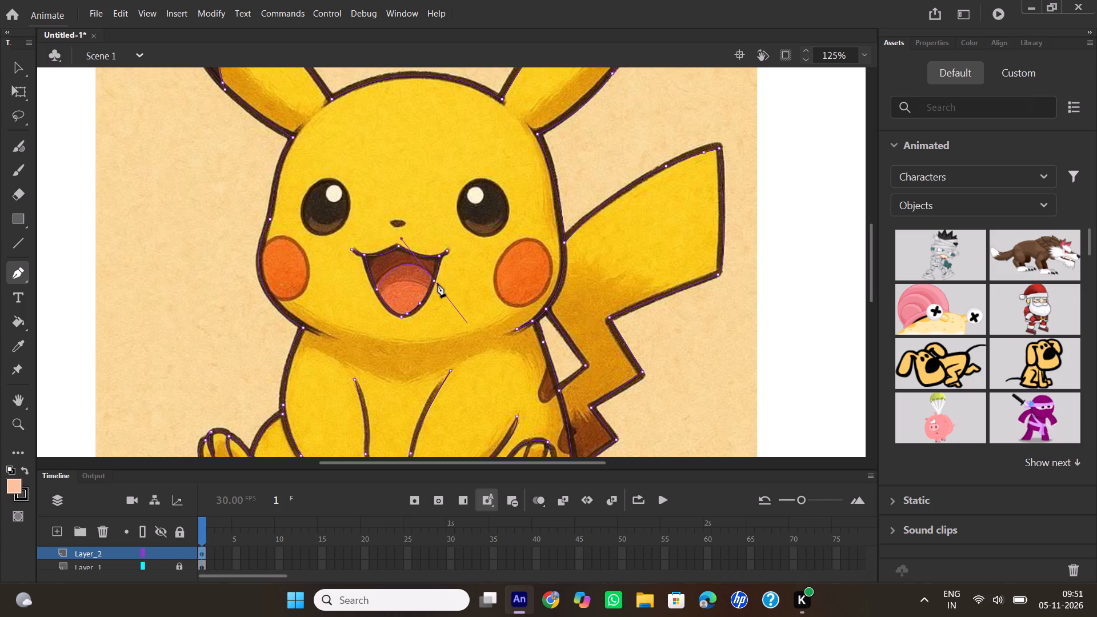
double_click(435, 281)
Trace the small nose as a closed shape with an upper curve and a lower curve between its two ends.
click(389, 223)
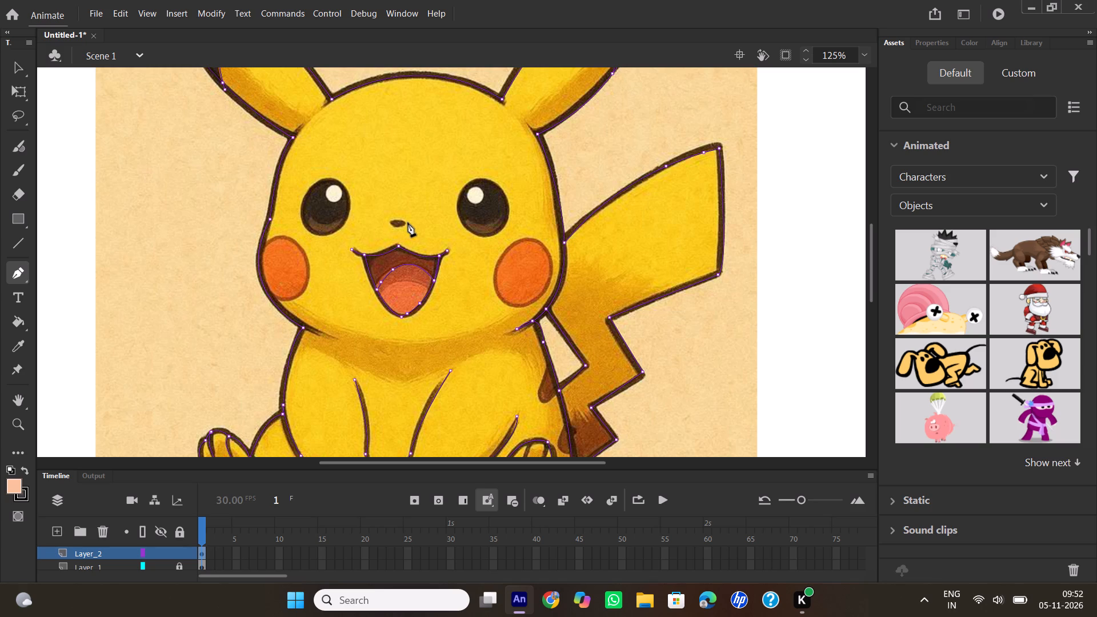
drag(408, 223, 417, 231)
click(407, 222)
drag(390, 223, 381, 206)
Draw black-filled (#000000) ovals with the Oval tool over both of the reference's eyes.
right_click(22, 221)
click(85, 262)
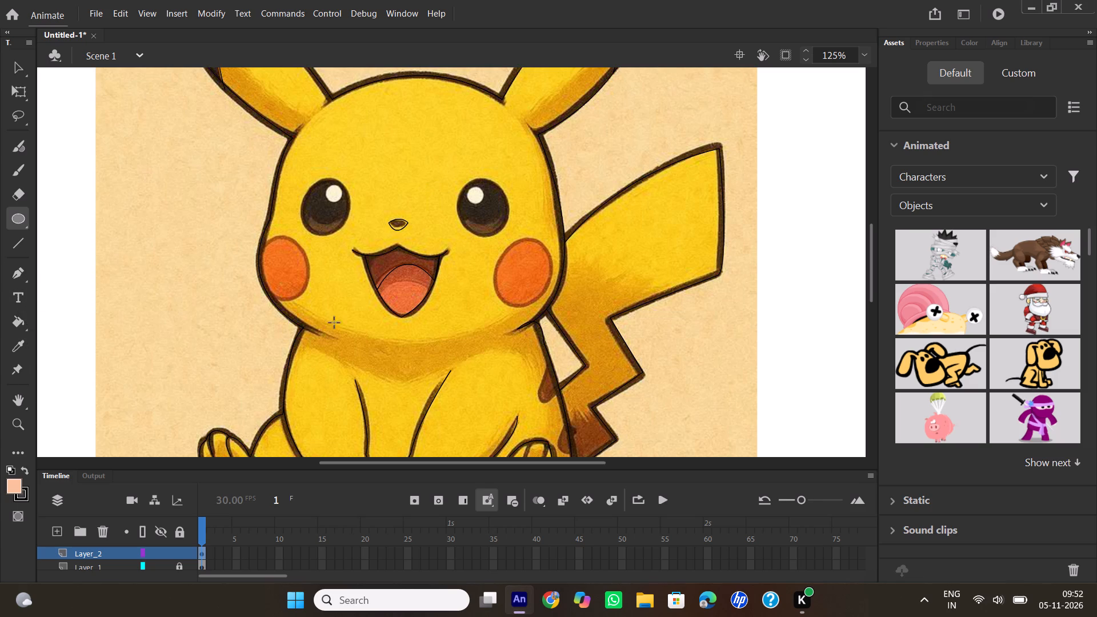
click(11, 484)
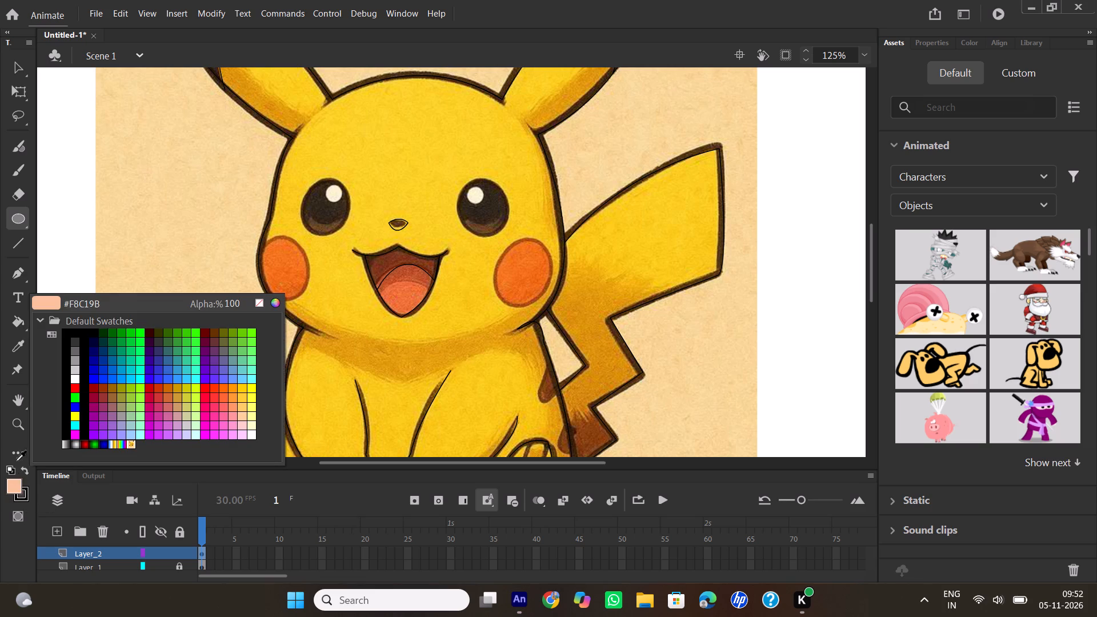
click(72, 333)
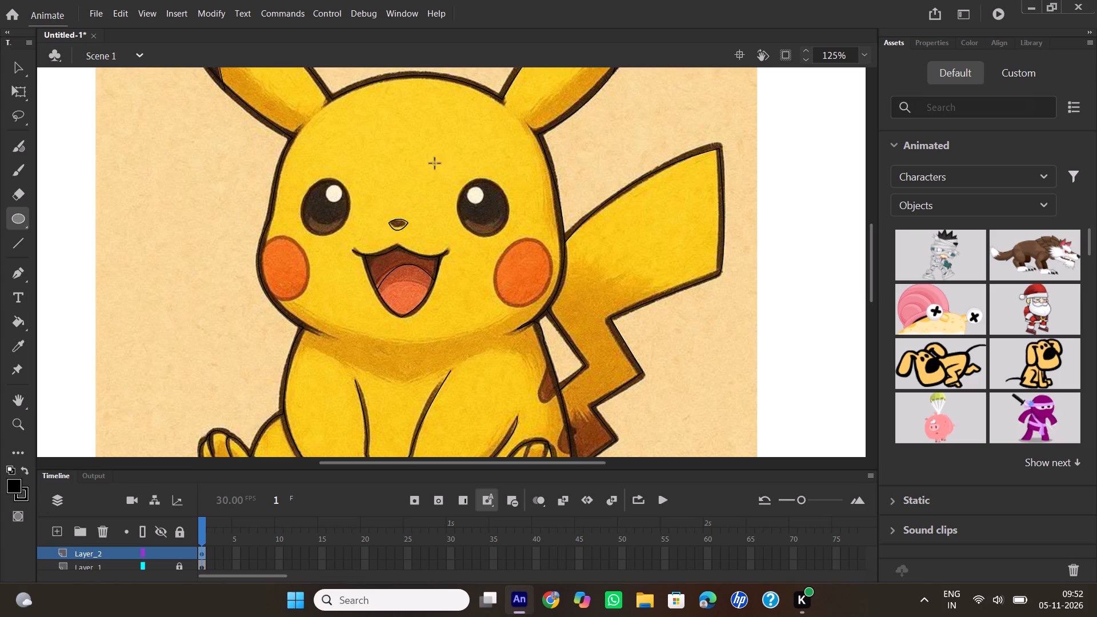
drag(460, 179, 476, 195)
drag(476, 195, 506, 238)
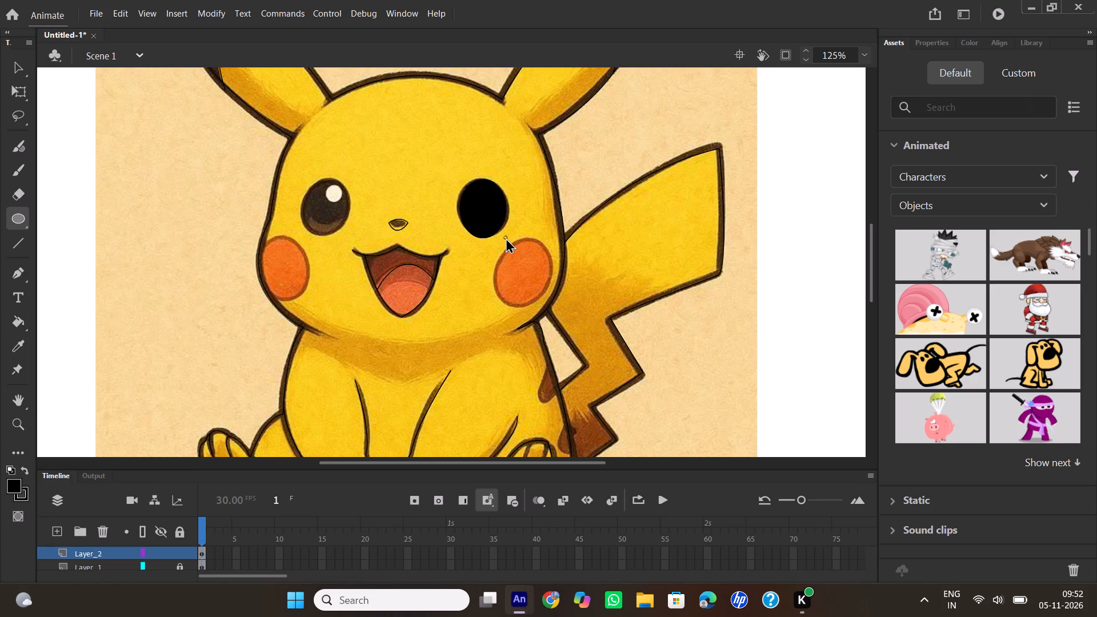
drag(506, 238, 505, 238)
drag(309, 177, 331, 223)
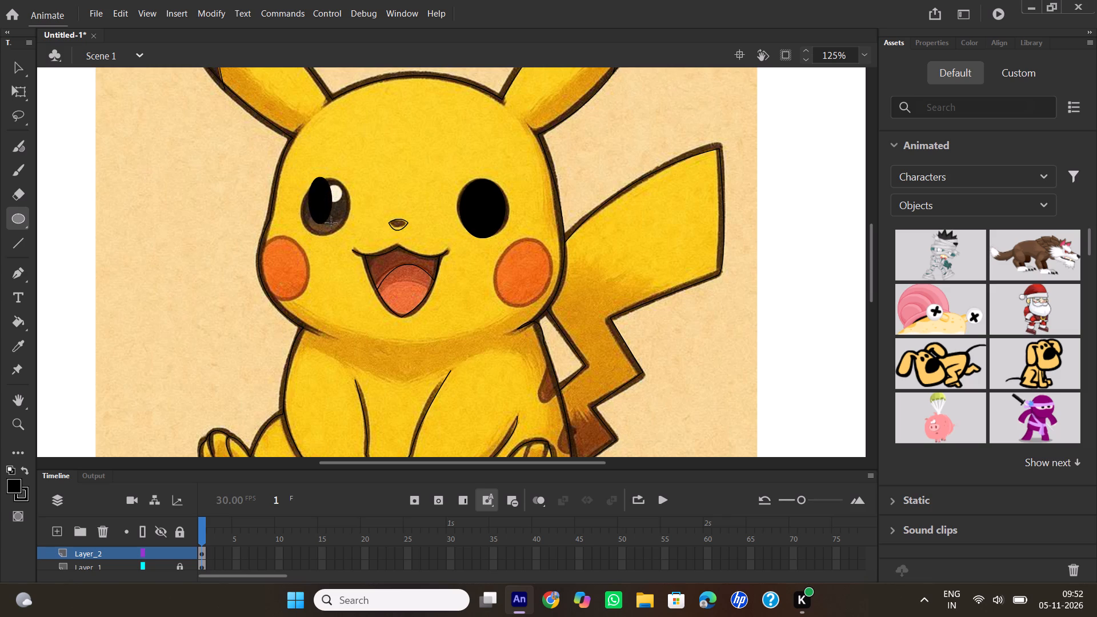
drag(331, 223, 354, 235)
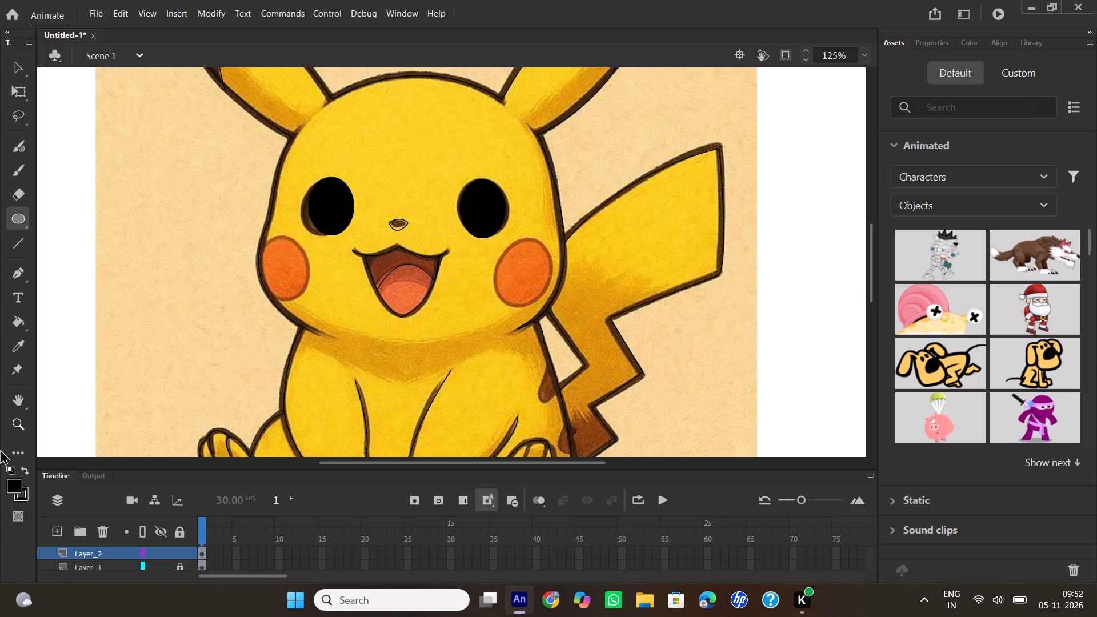
Draw a white-filled oval highlight inside the upper part of each black eye.
click(14, 484)
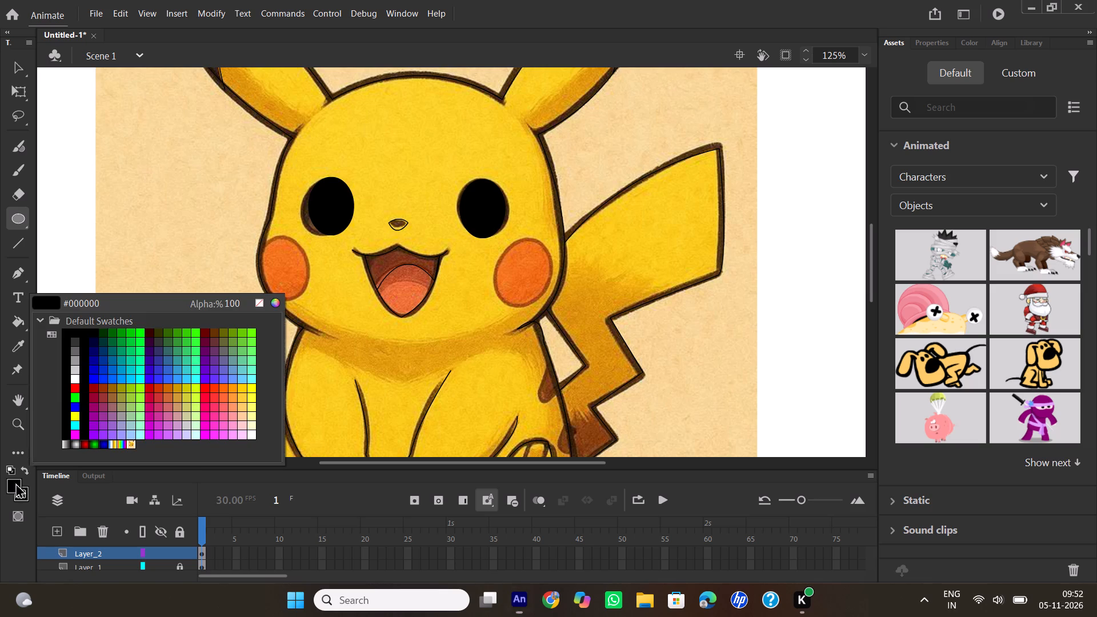
click(77, 379)
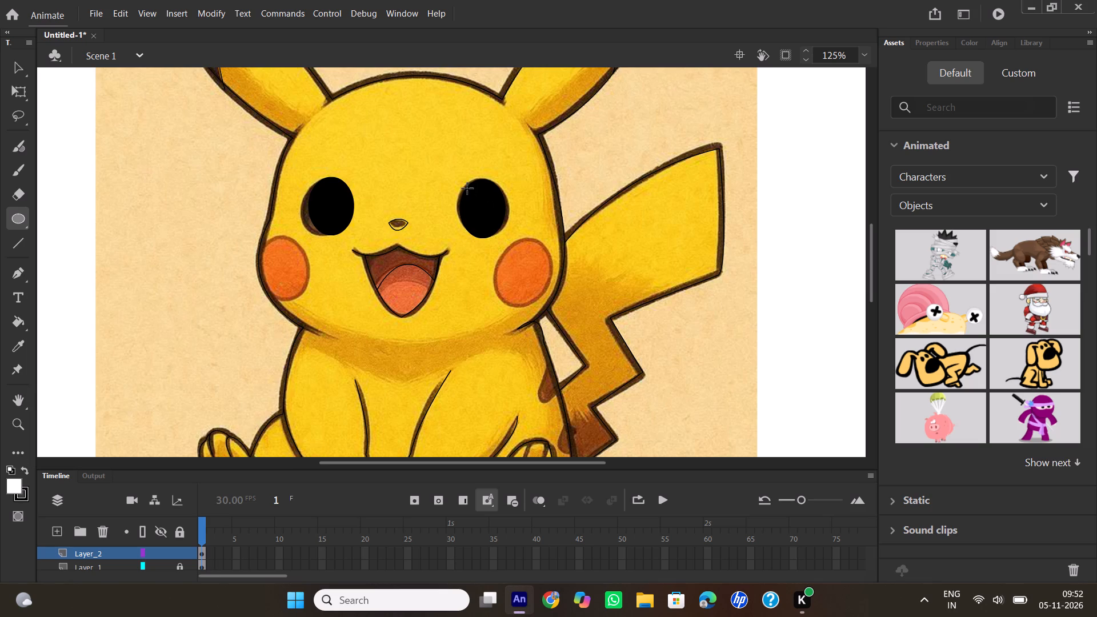
drag(467, 189, 485, 217)
drag(485, 217, 487, 217)
drag(328, 190, 336, 196)
drag(336, 196, 347, 218)
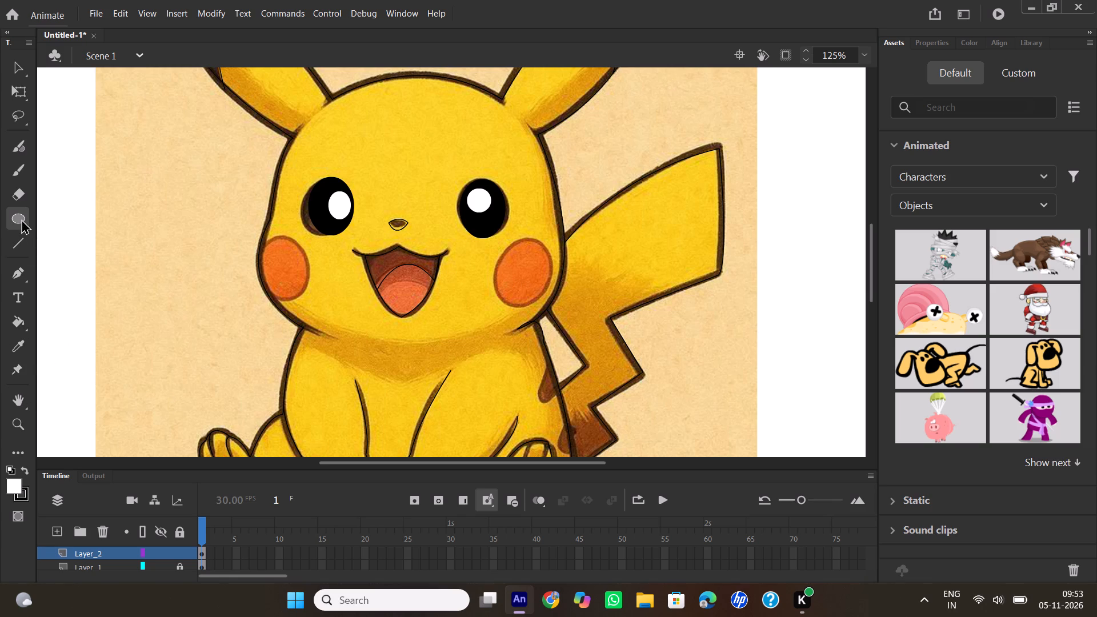
Draw orange-filled (#FF6600) ovals over both of the reference's cheeks.
click(11, 482)
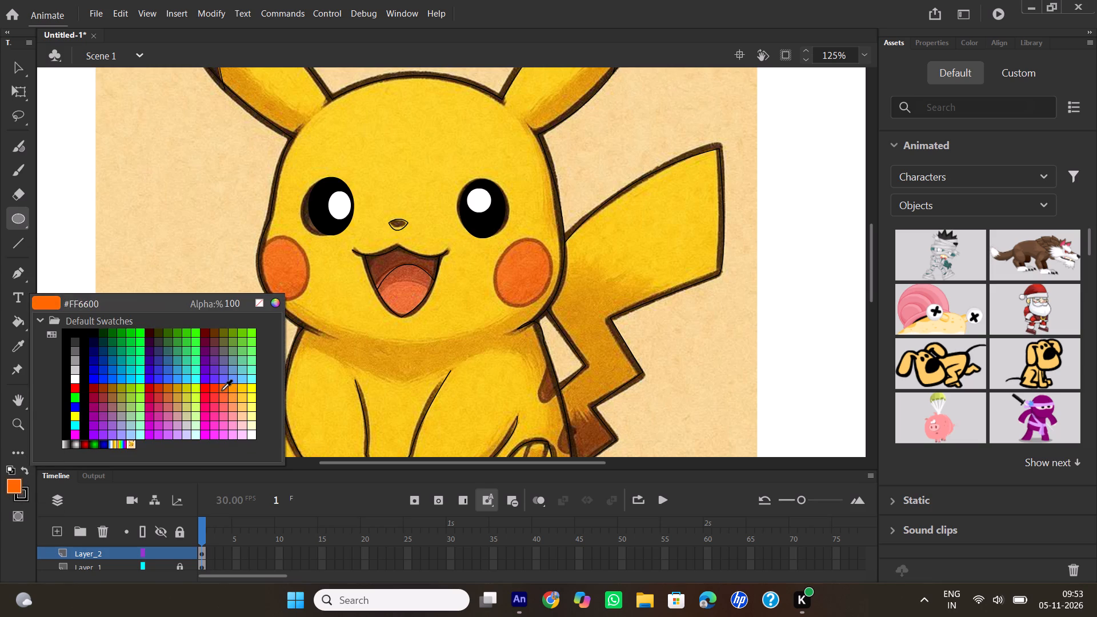
click(222, 391)
drag(502, 238, 507, 250)
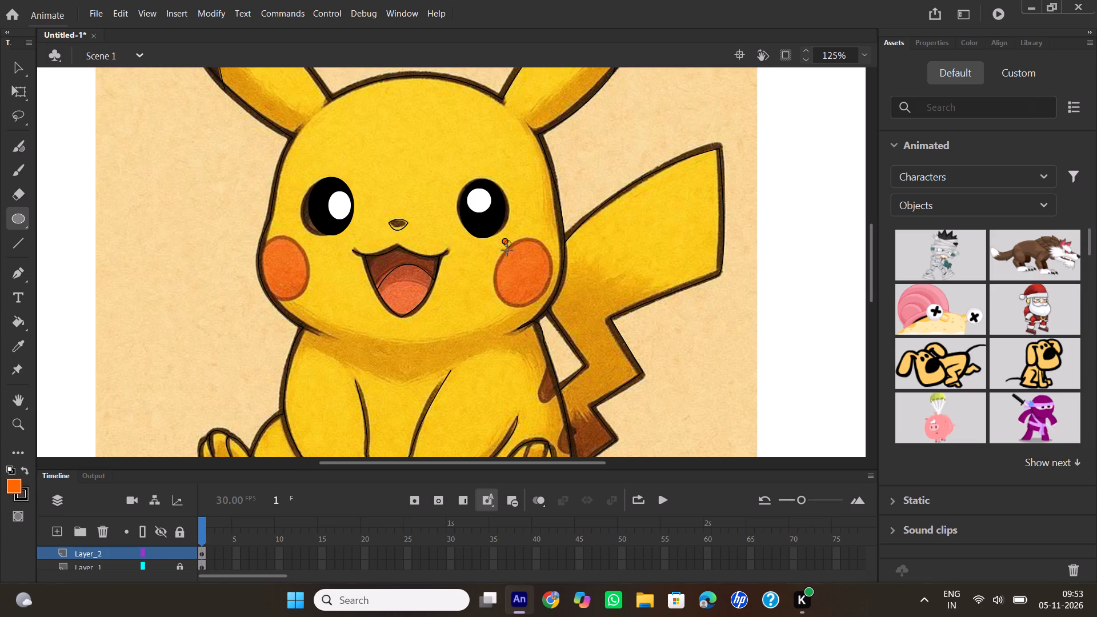
drag(507, 250, 549, 299)
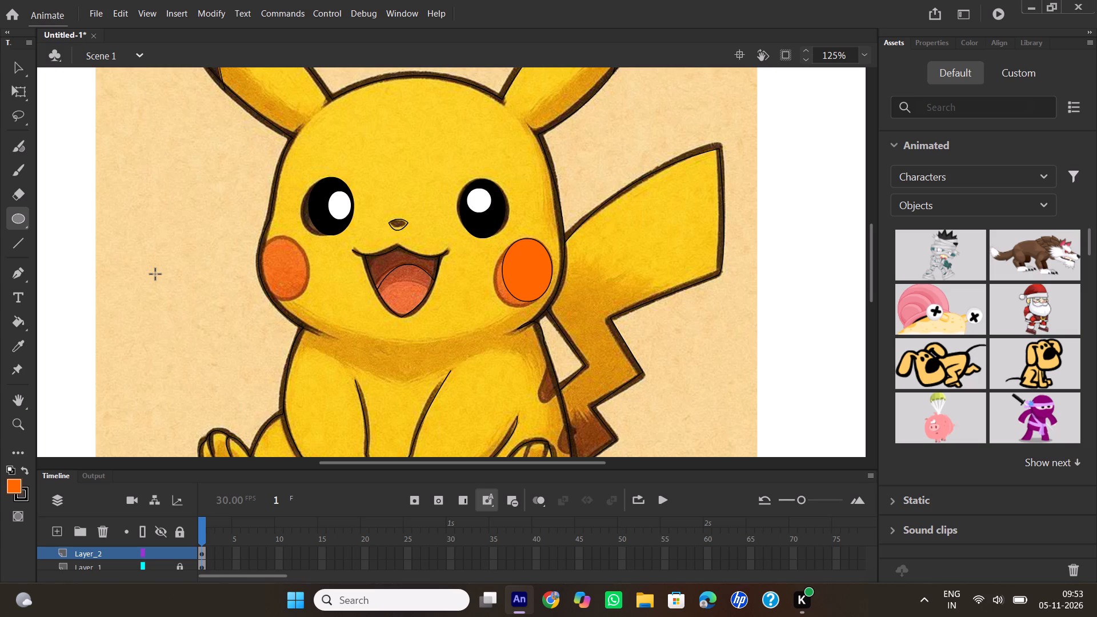
drag(269, 241, 307, 299)
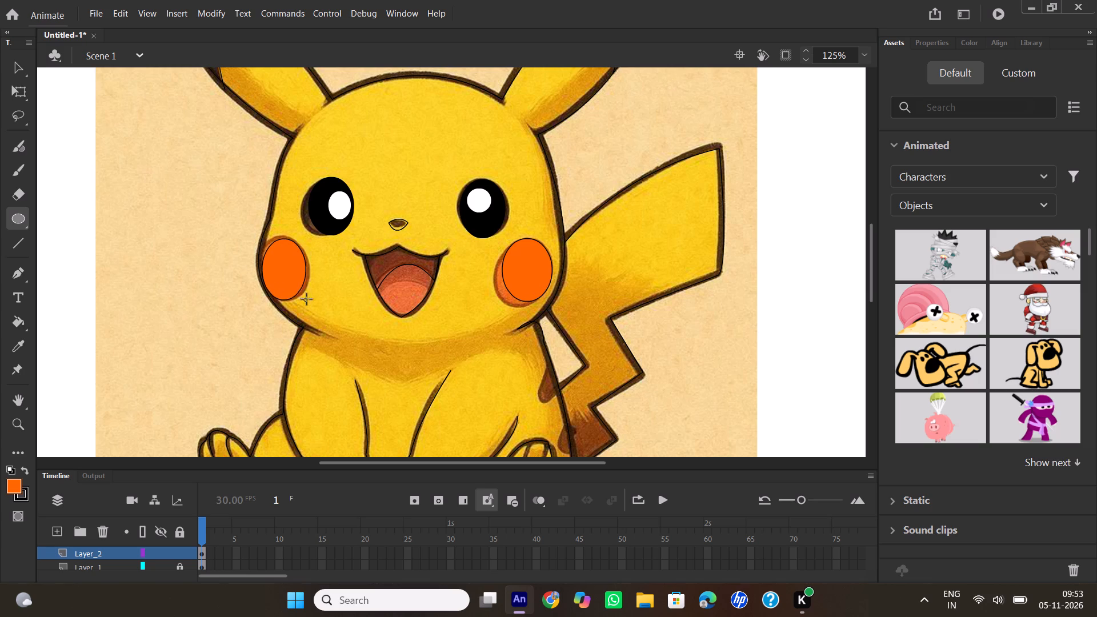
drag(307, 299, 310, 299)
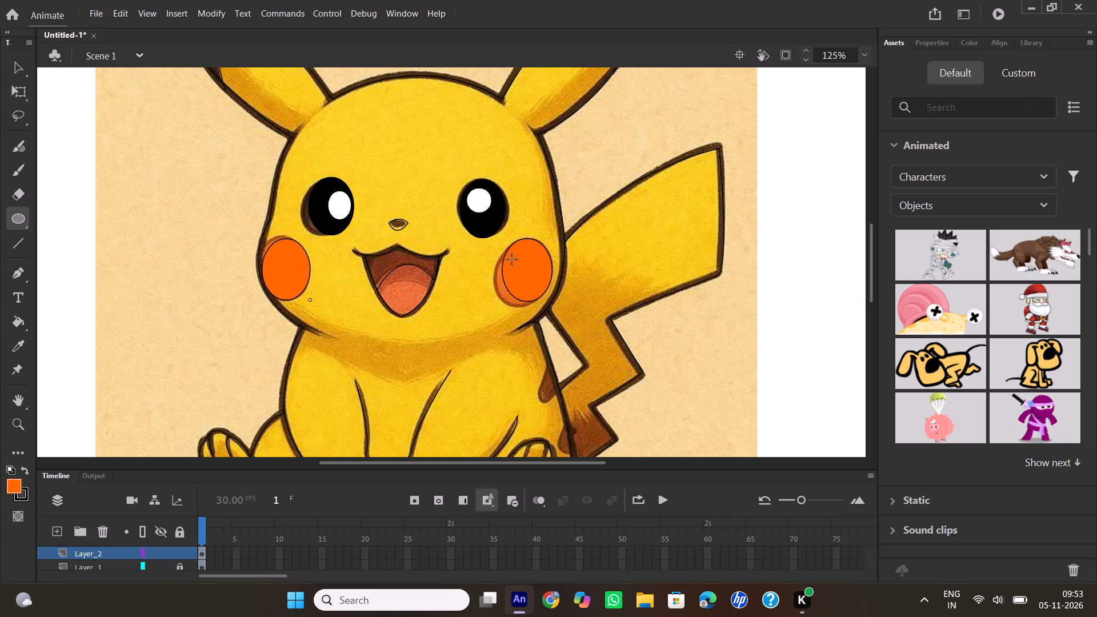
Fill the nose shape with black using the Paint Bucket.
click(18, 328)
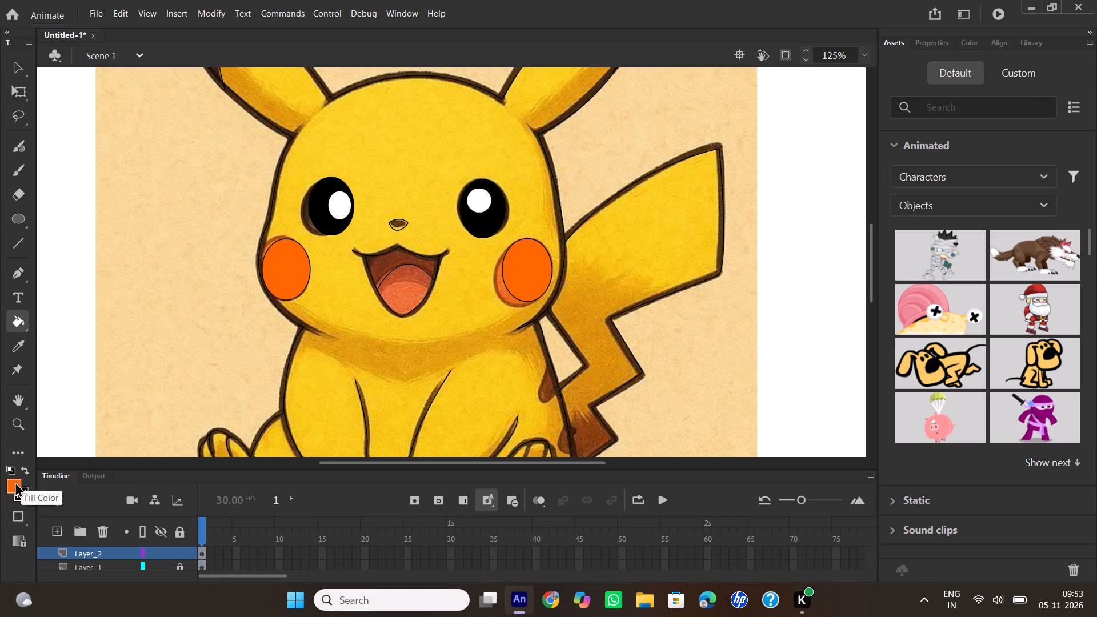
click(10, 483)
click(75, 336)
click(399, 226)
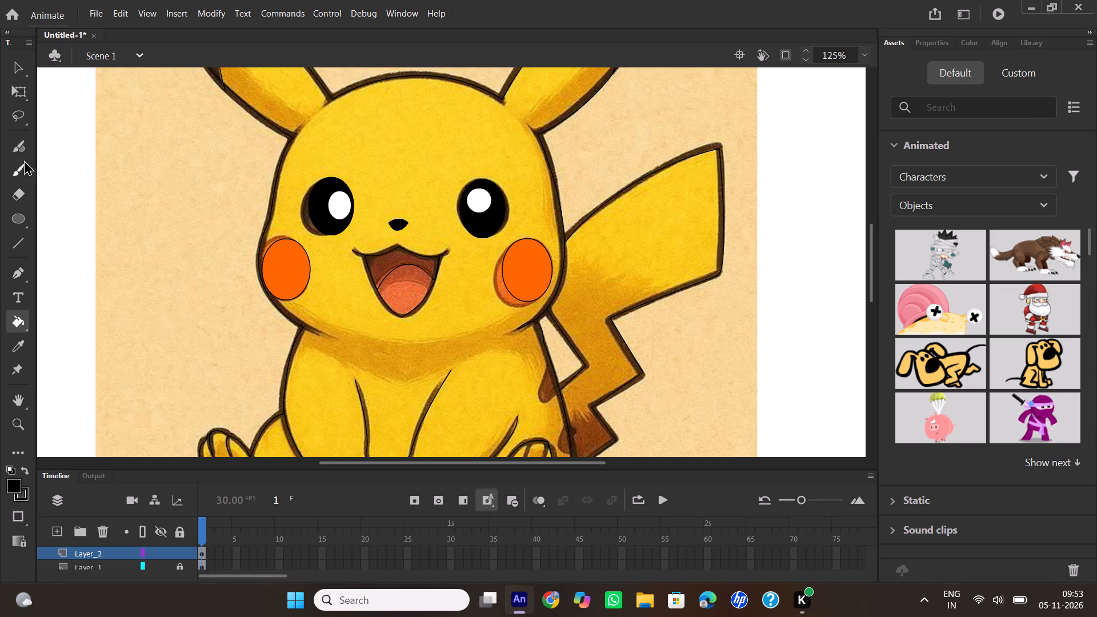
Trace the inner edge of the foot farther from the tail with a curved Pen tool line up to the toes.
click(16, 276)
scroll(560, 316, down, 1)
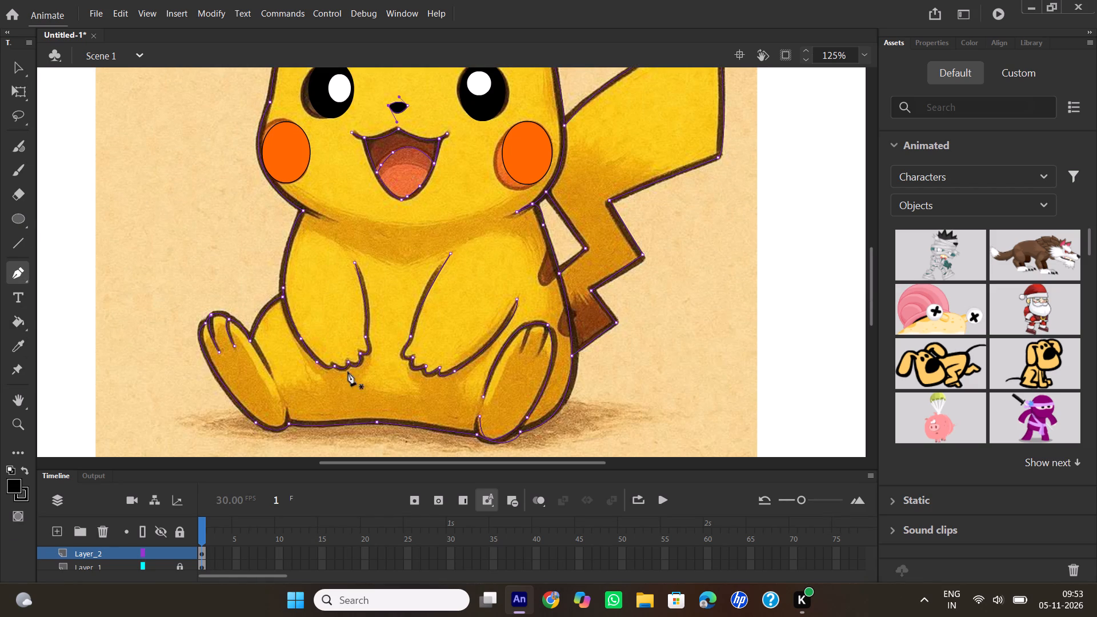
click(275, 381)
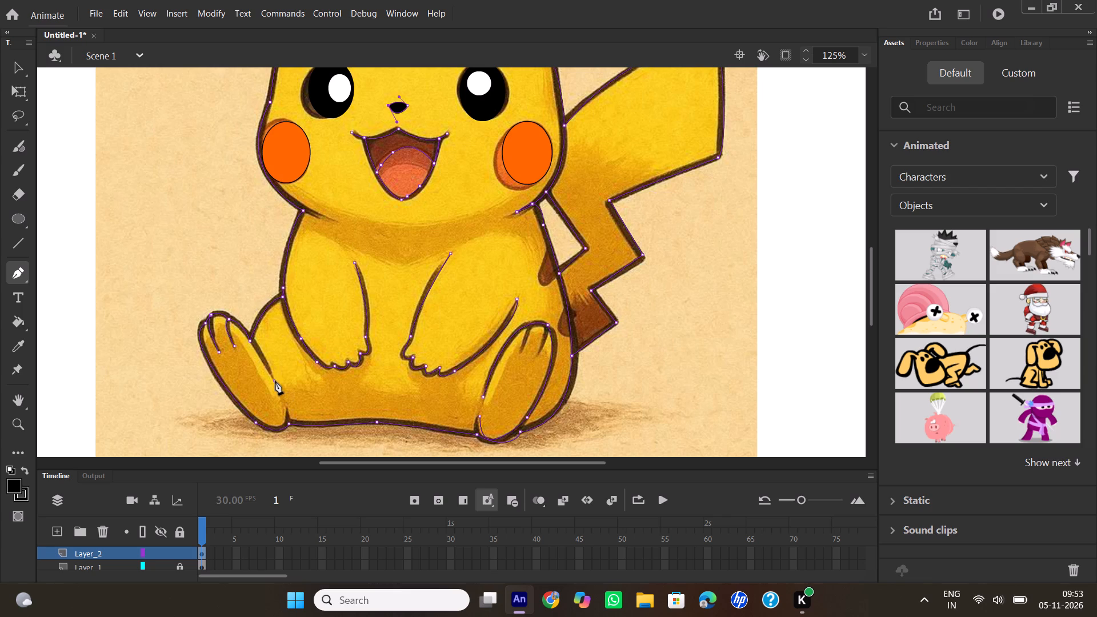
drag(246, 333, 235, 326)
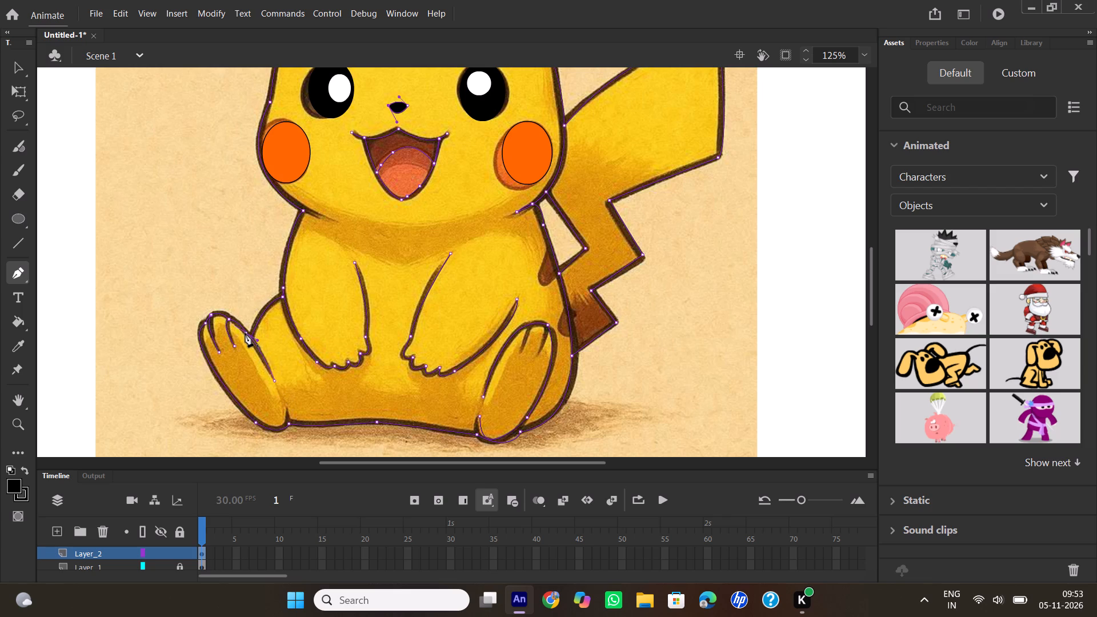
double_click(247, 333)
Trace the two short toe lines on the foot nearer the tail as separate curved Pen tool paths.
click(520, 352)
drag(530, 325, 527, 316)
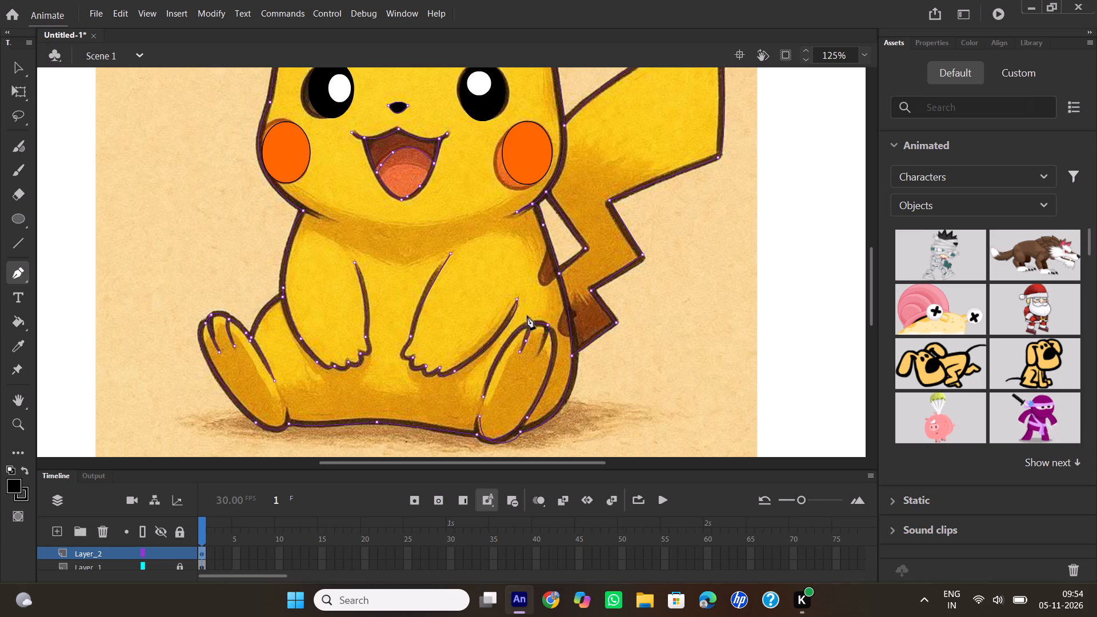
double_click(529, 322)
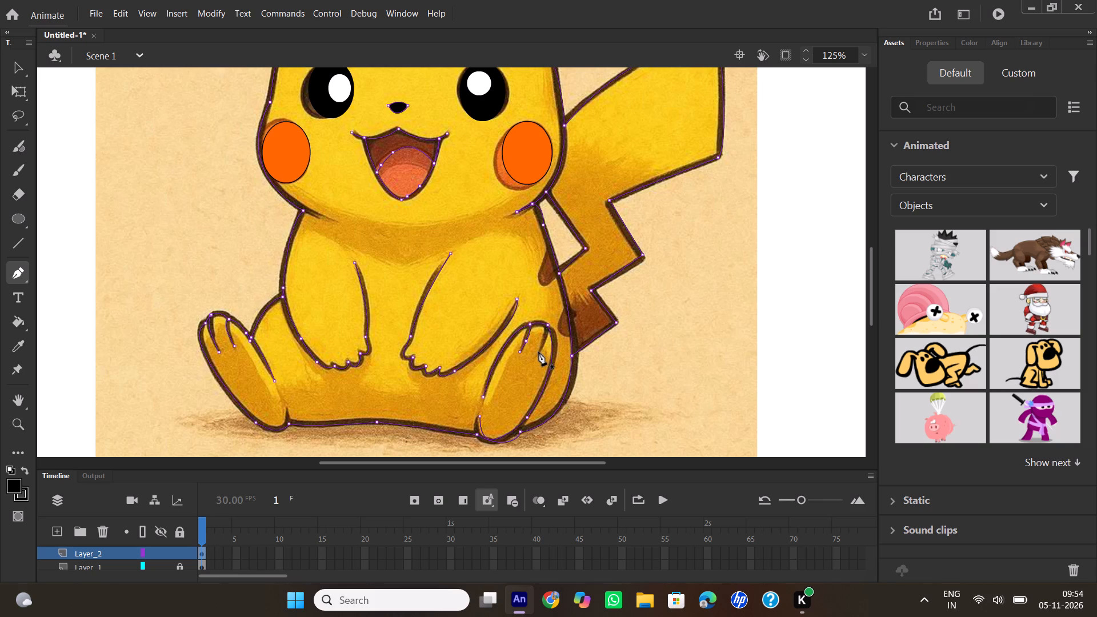
click(539, 352)
drag(550, 328, 551, 318)
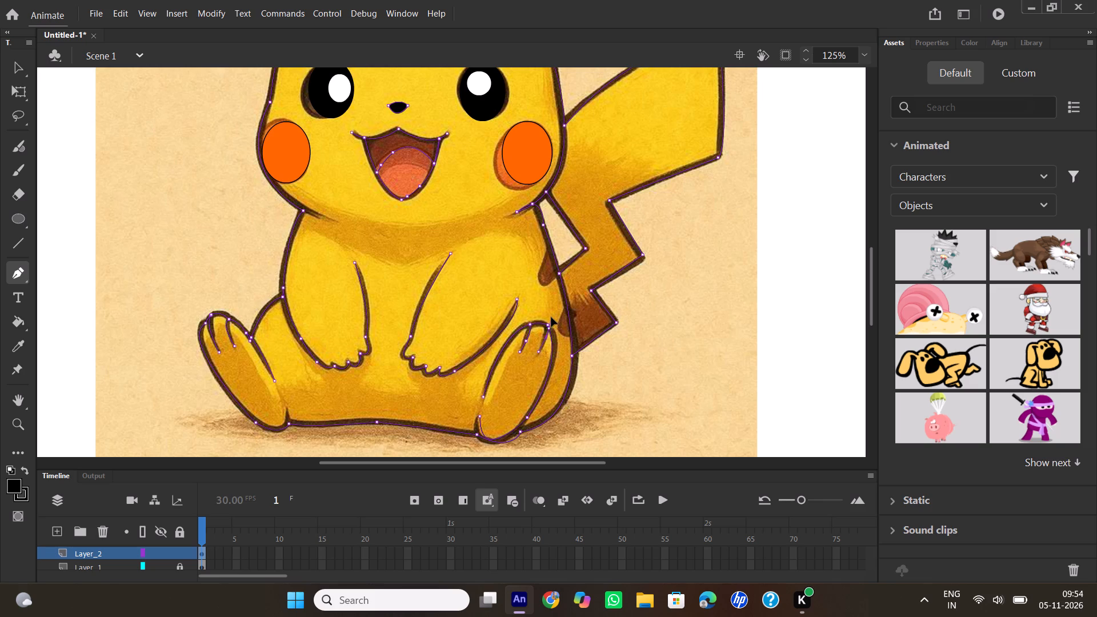
drag(551, 318, 551, 314)
double_click(550, 331)
Hide the reference image layer, Layer_1, leaving only the traced artwork on Layer_2 displayed.
click(161, 566)
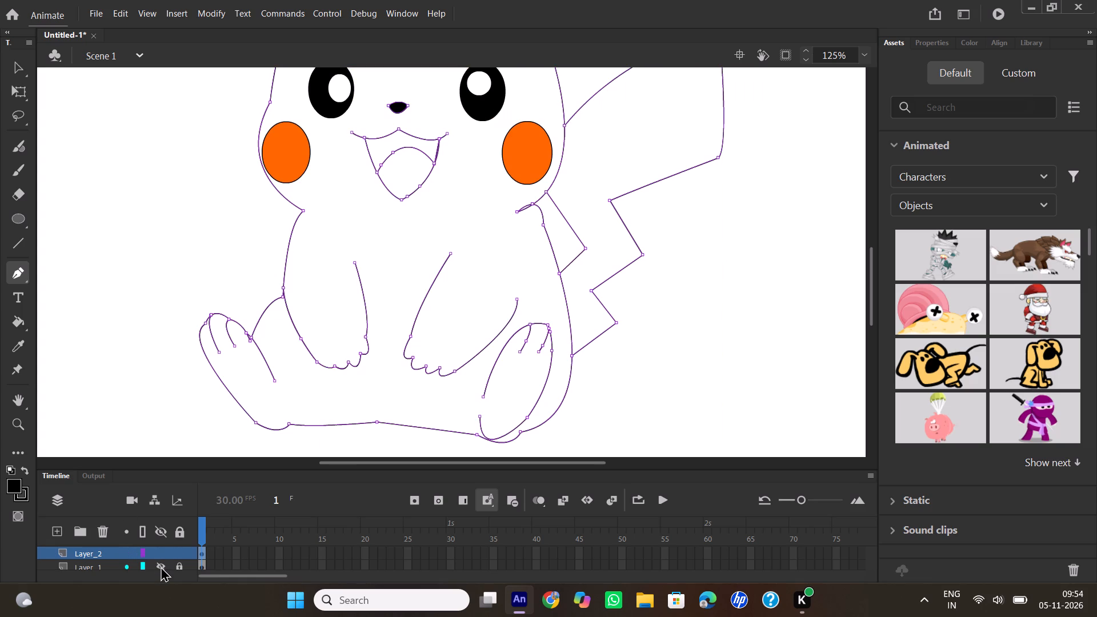
scroll(206, 339, up, 1)
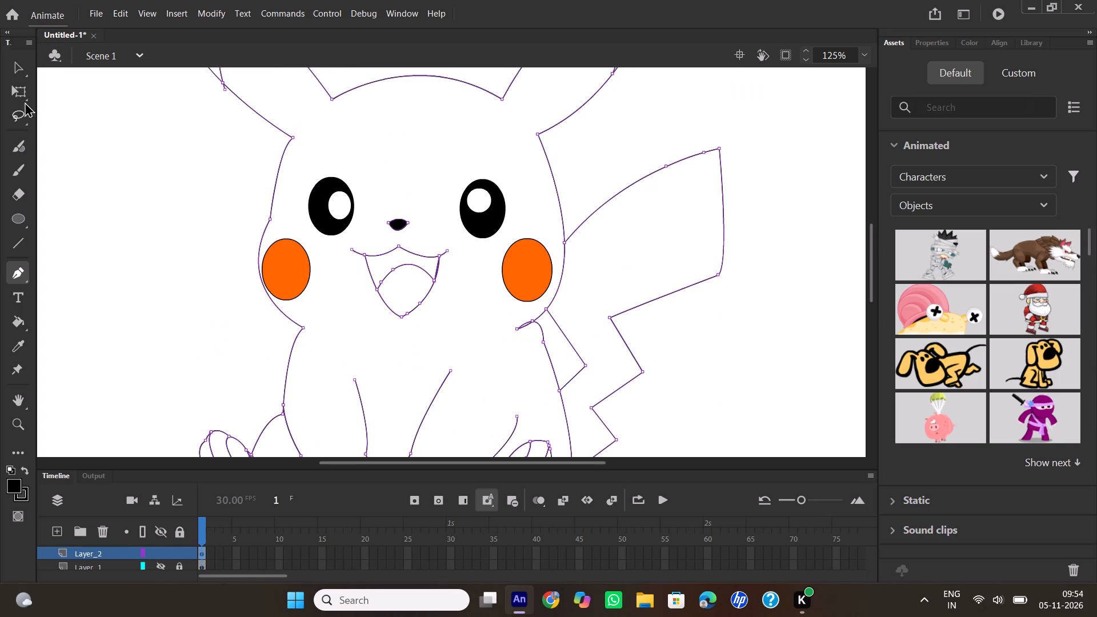
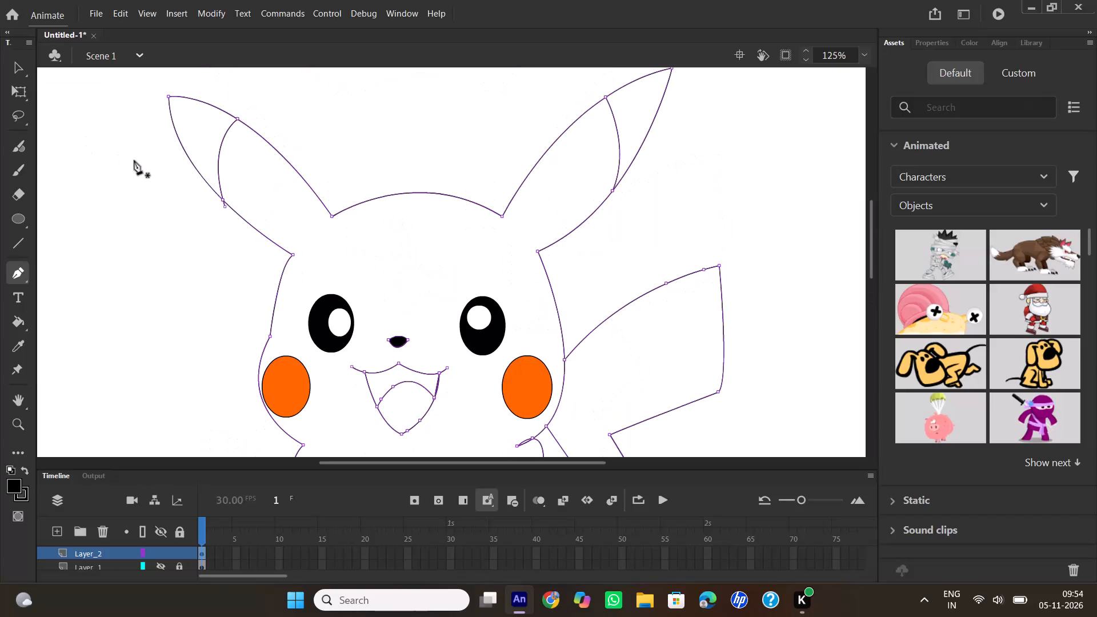
Fill the head, inner ear sections and body with yellow #FFFF00 using the Paint Bucket.
click(23, 73)
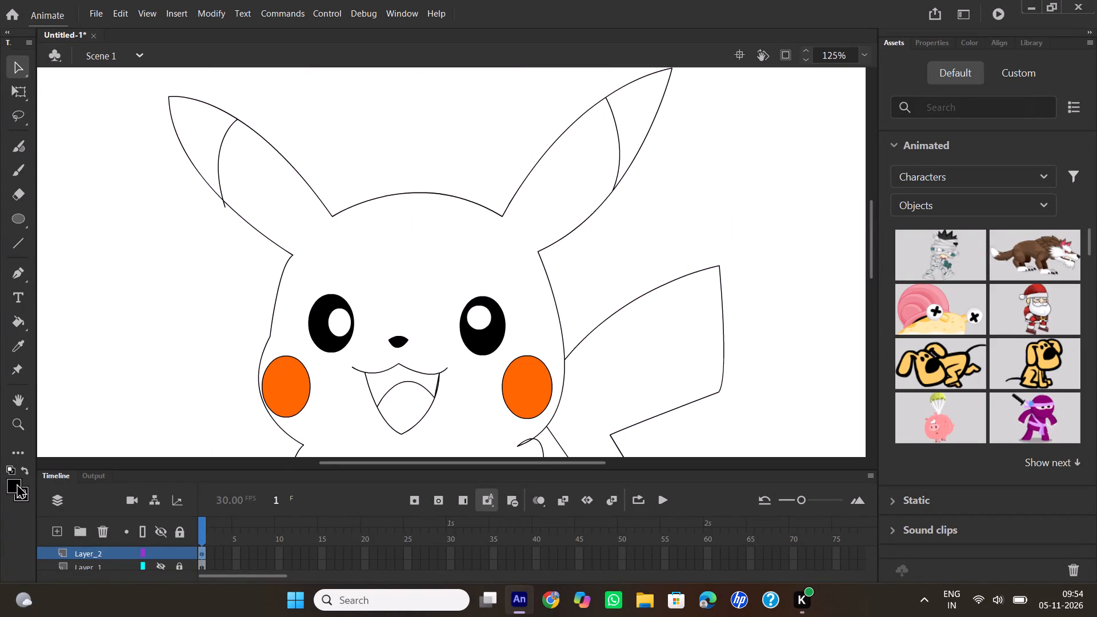
click(17, 484)
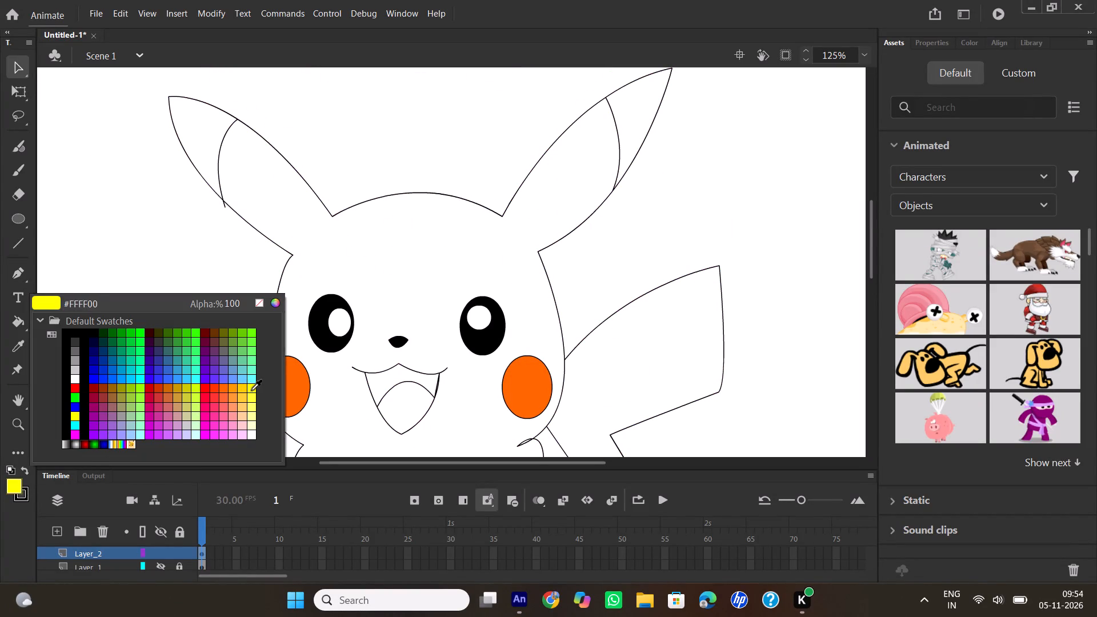
click(251, 391)
click(431, 281)
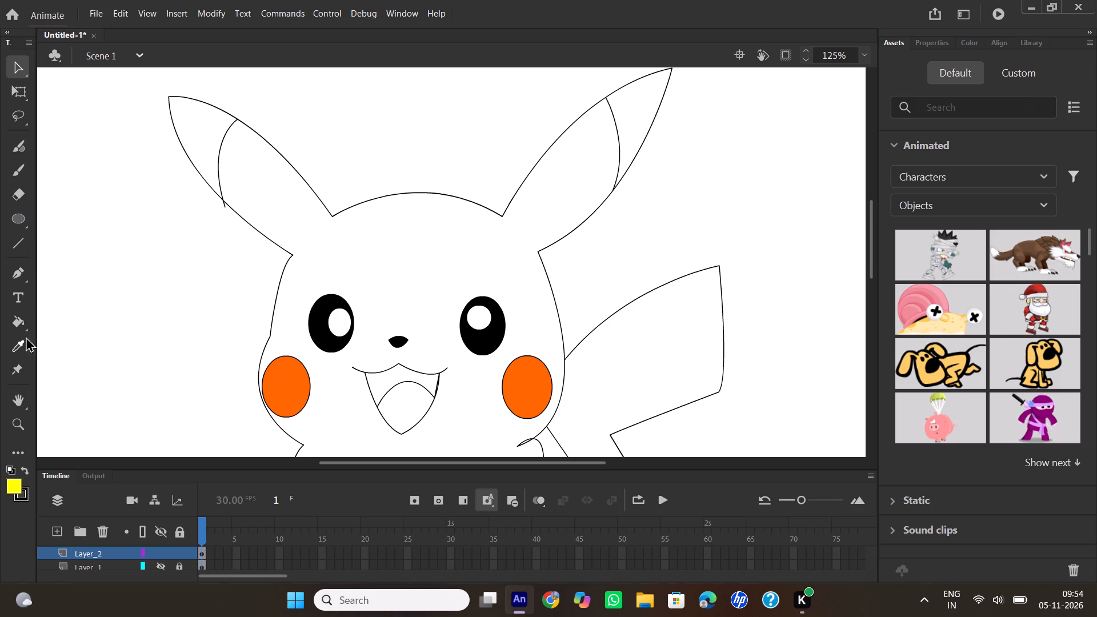
click(19, 318)
click(459, 248)
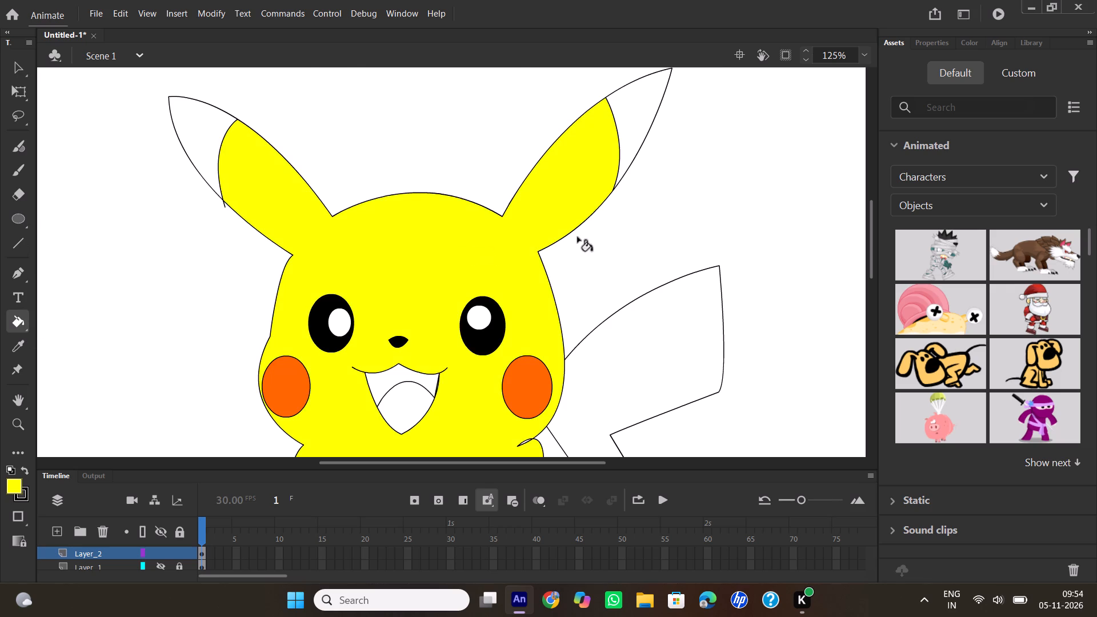
Fill the tips of both ears with black #000000 using the Paint Bucket.
scroll(578, 237, down, 2)
scroll(578, 237, up, 2)
click(9, 480)
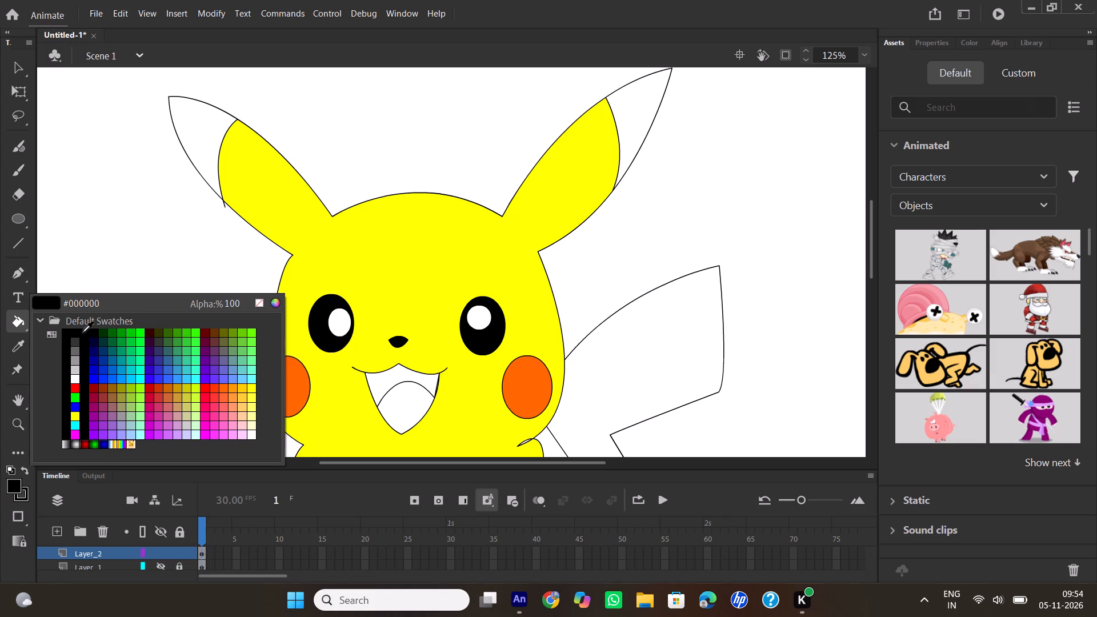
click(75, 333)
click(205, 150)
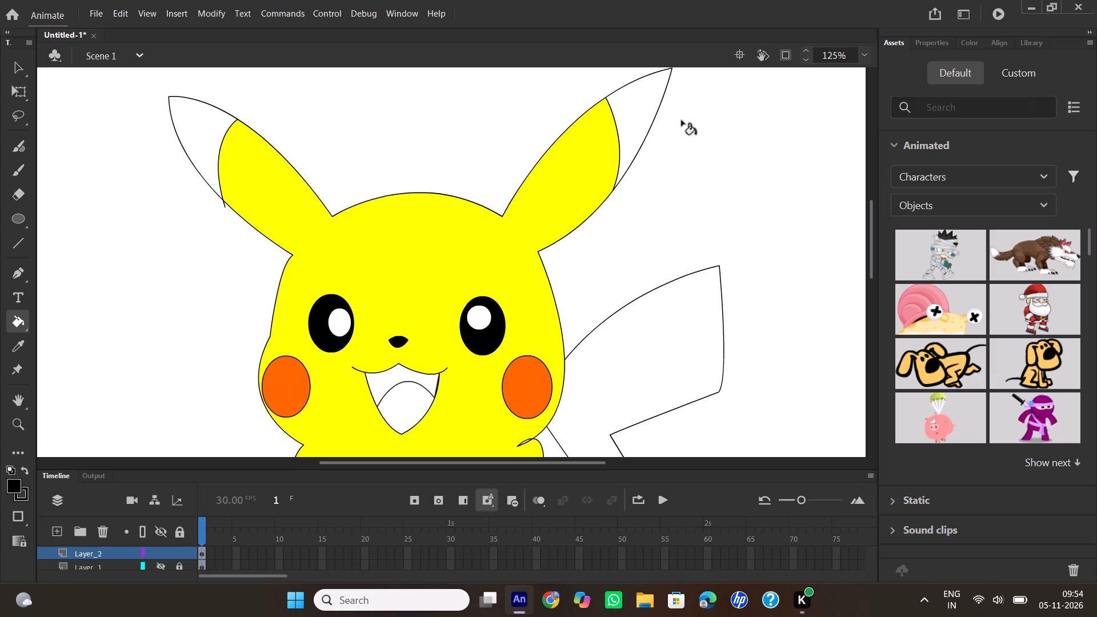
click(631, 102)
Fill the inside of the mouth above the tongue with dark red using the Paint Bucket.
scroll(616, 247, down, 2)
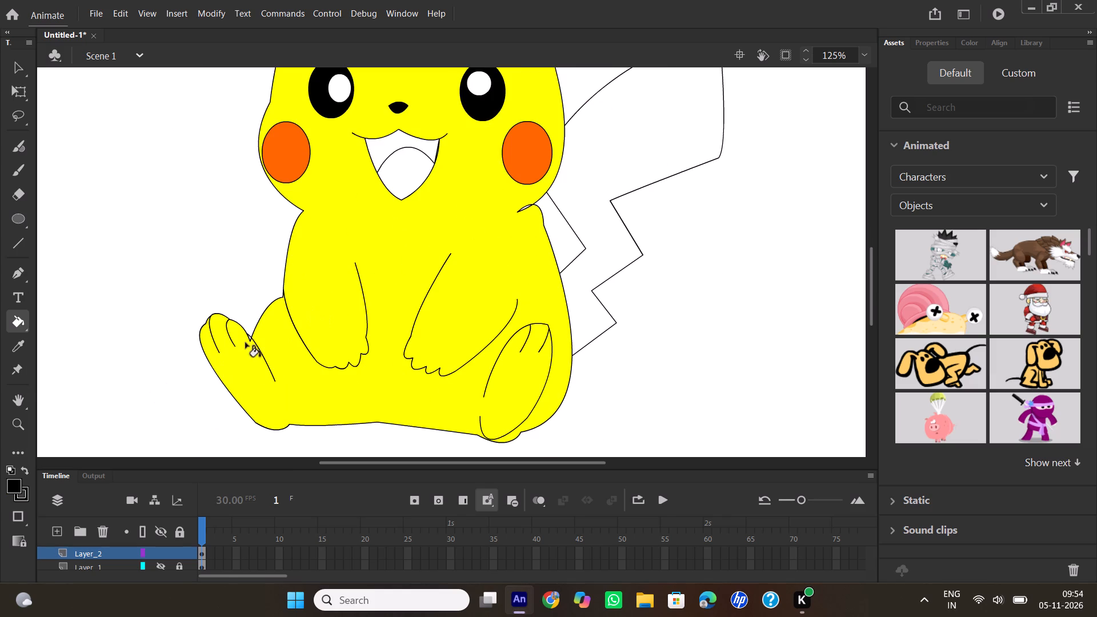
click(14, 484)
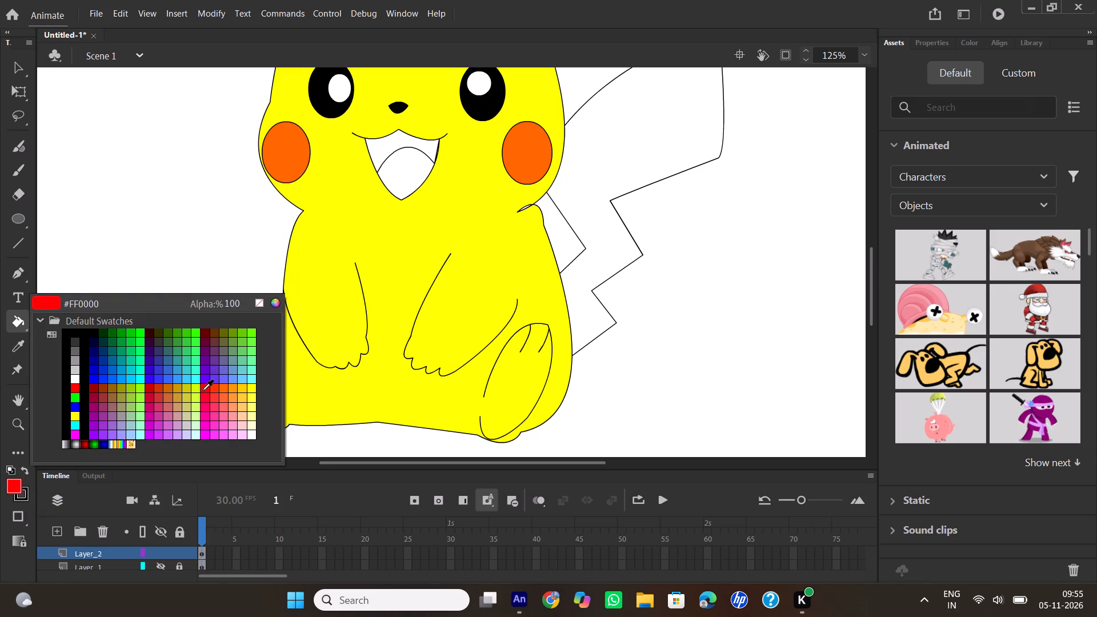
click(92, 387)
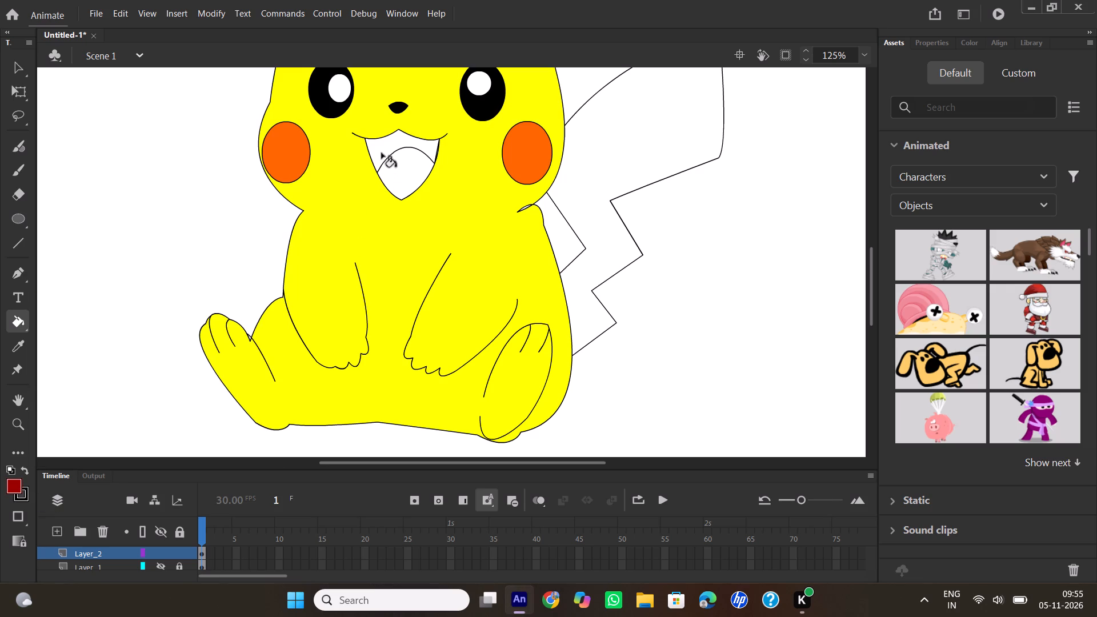
click(382, 153)
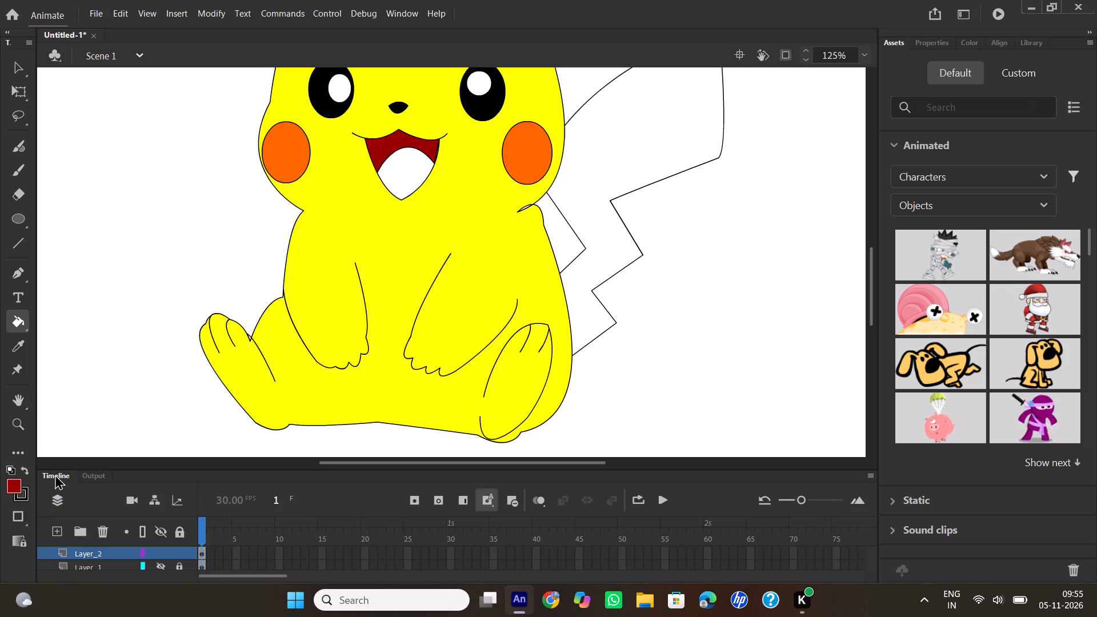
Fill the tongue with light red using the Paint Bucket.
click(13, 488)
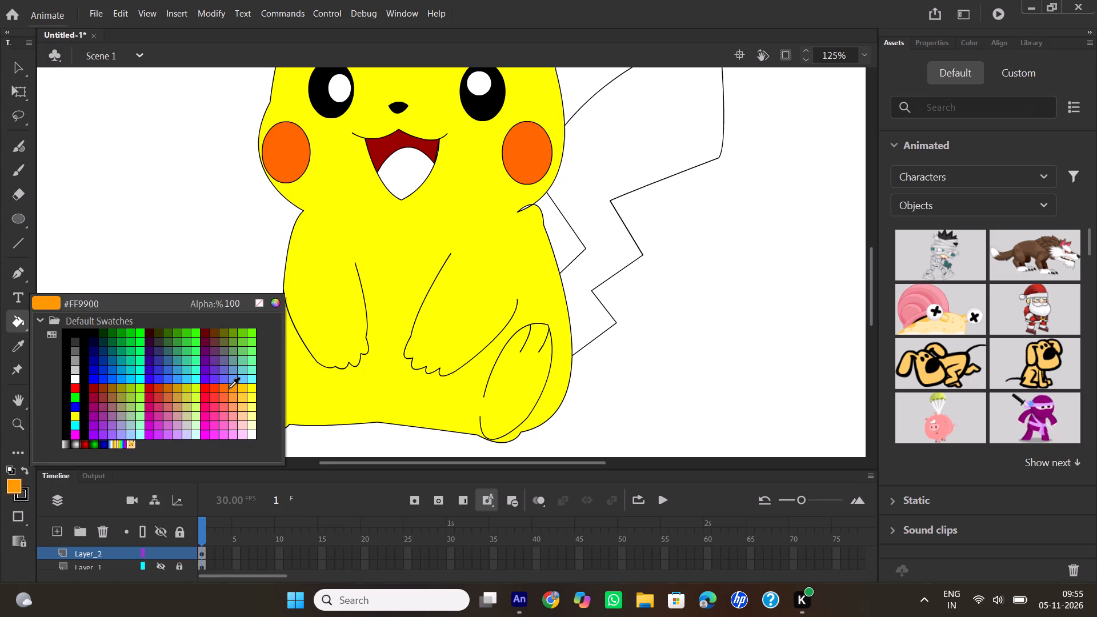
click(213, 399)
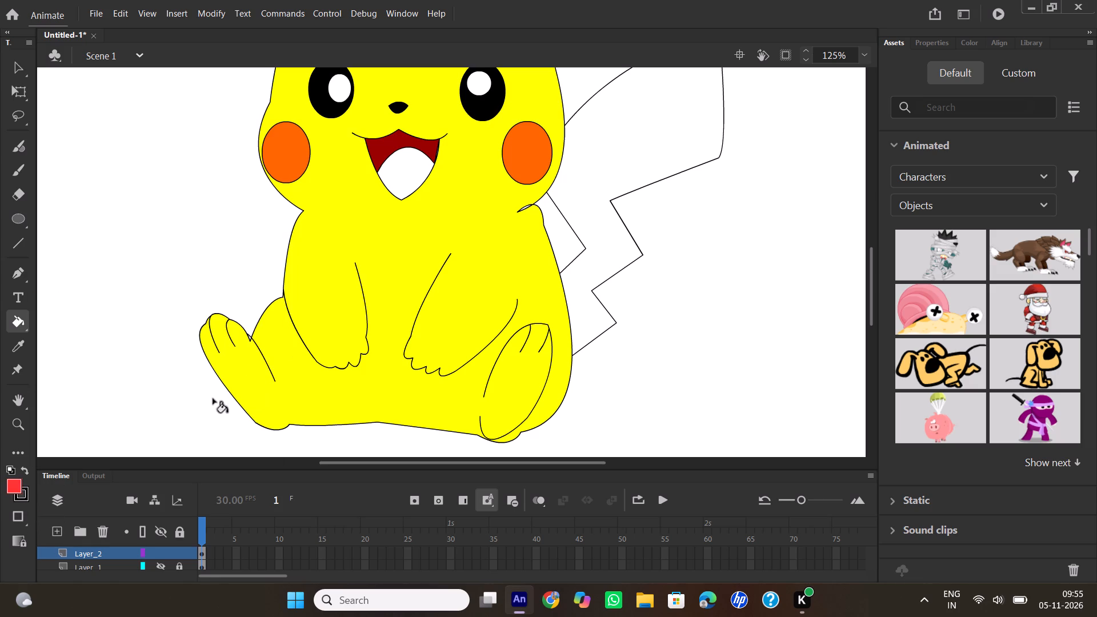
click(402, 170)
click(19, 66)
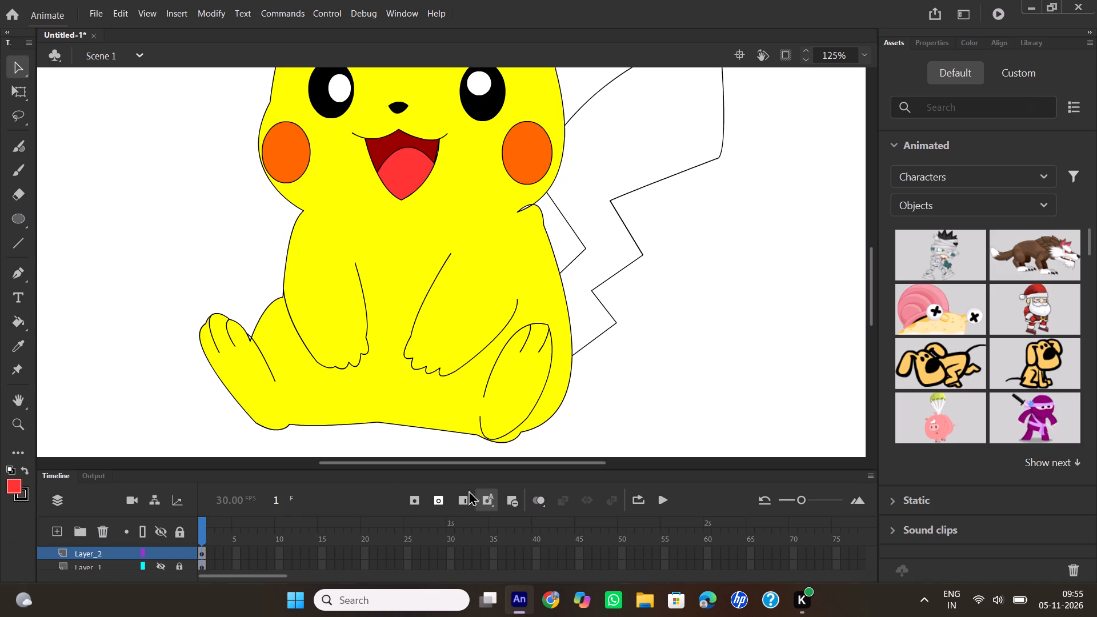
Check the tail colour on the Layer_1 reference, hide that layer again, and fill the tail with orange #FF9900.
click(157, 566)
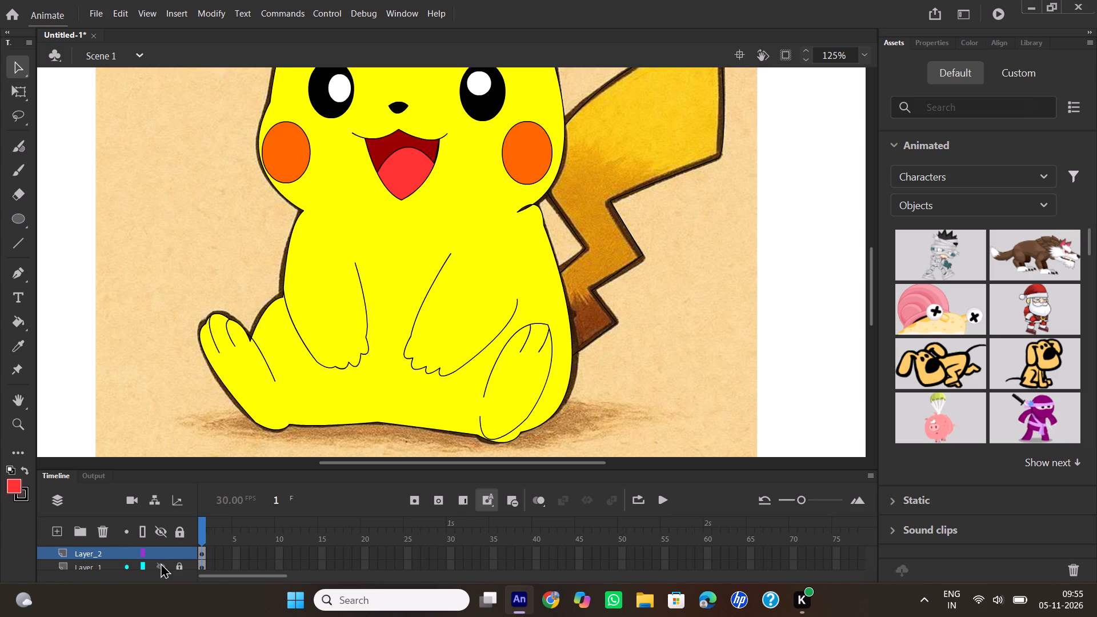
click(161, 563)
click(14, 488)
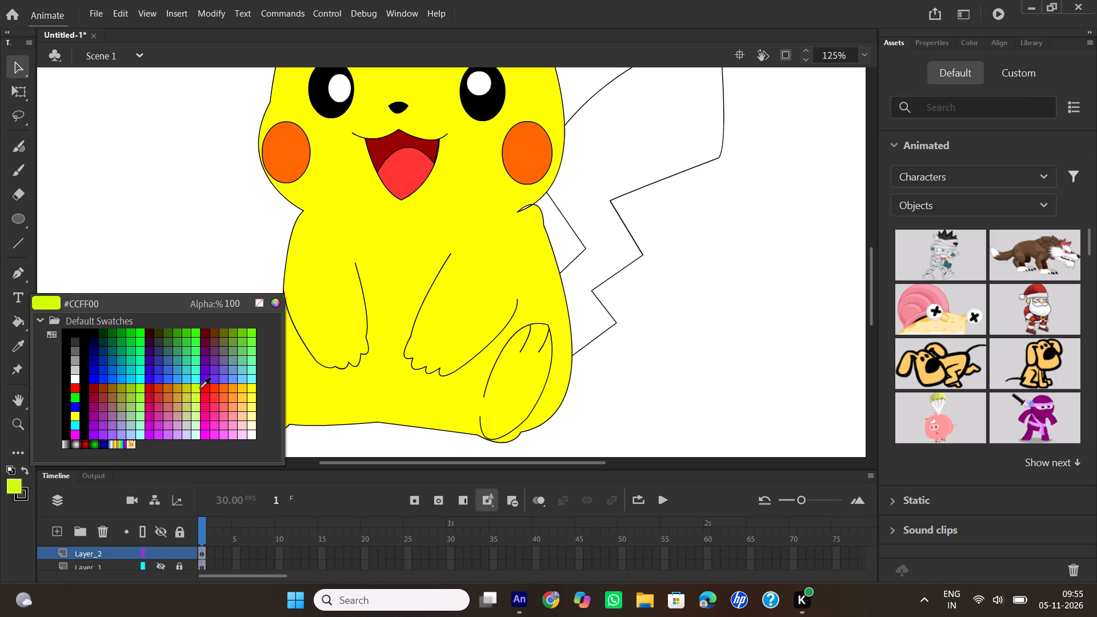
click(234, 390)
click(596, 191)
click(596, 191)
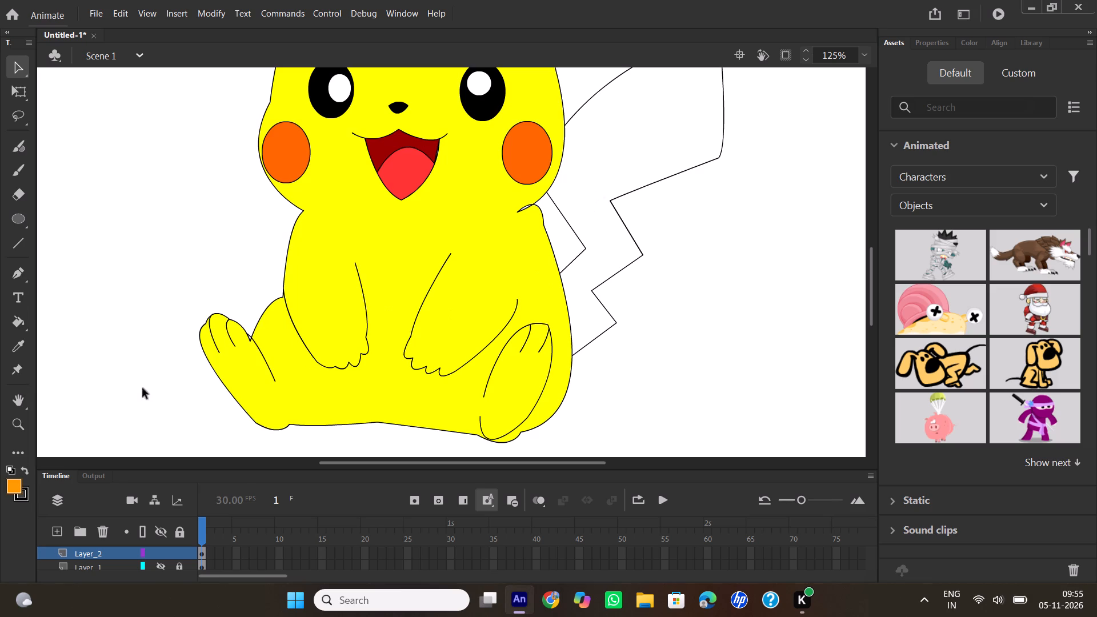
click(10, 323)
click(644, 155)
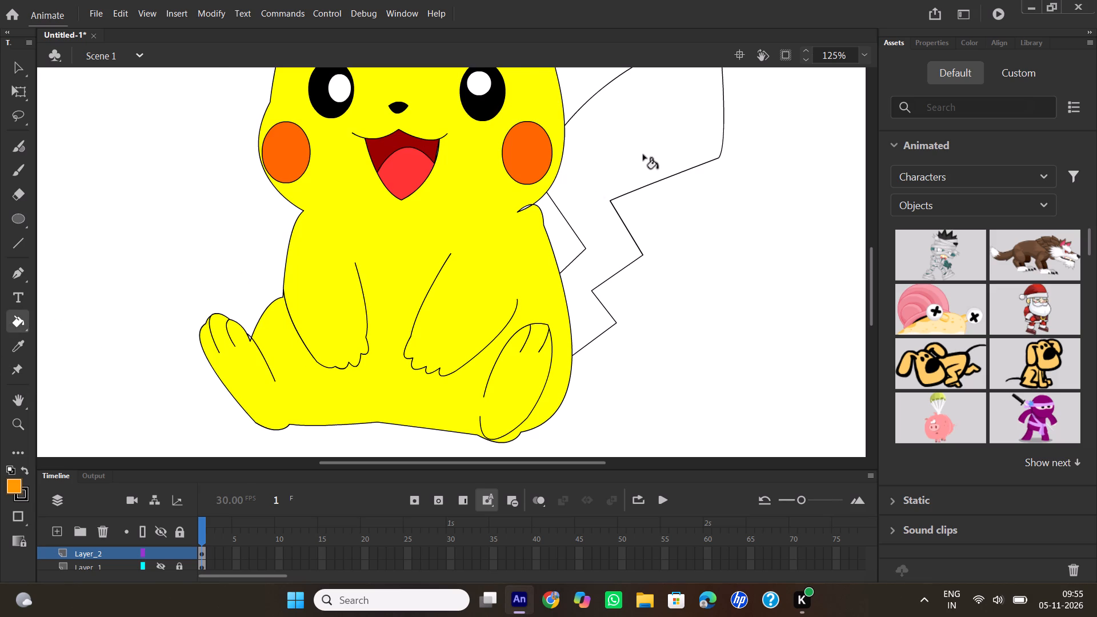
Delete the stray line end sticking out below the black tip of the ear farther from the tail.
scroll(643, 157, up, 1)
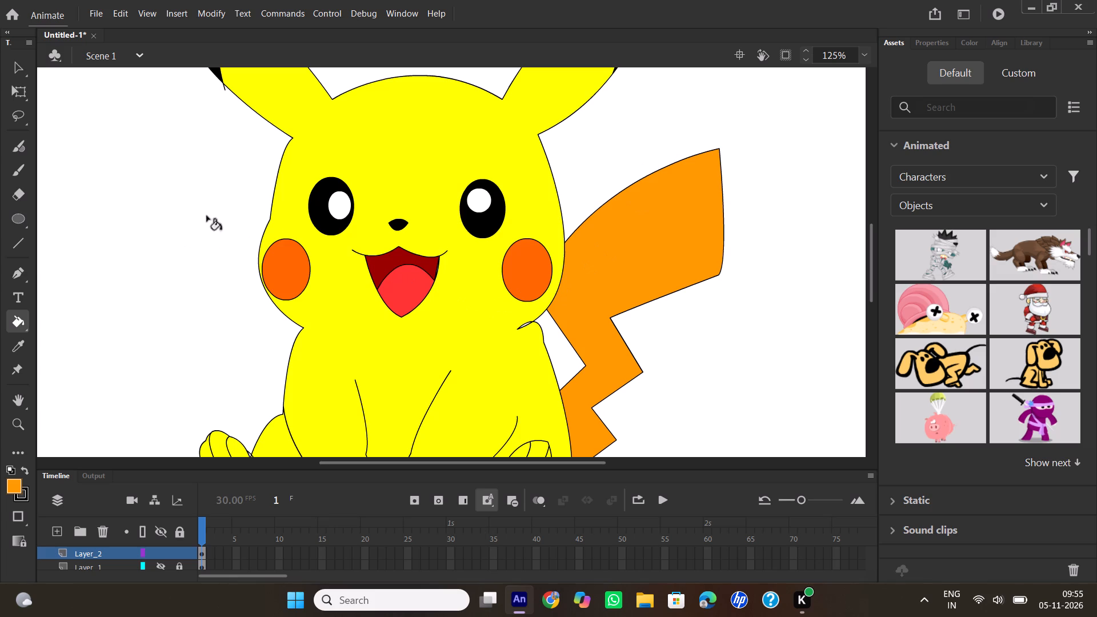
click(13, 71)
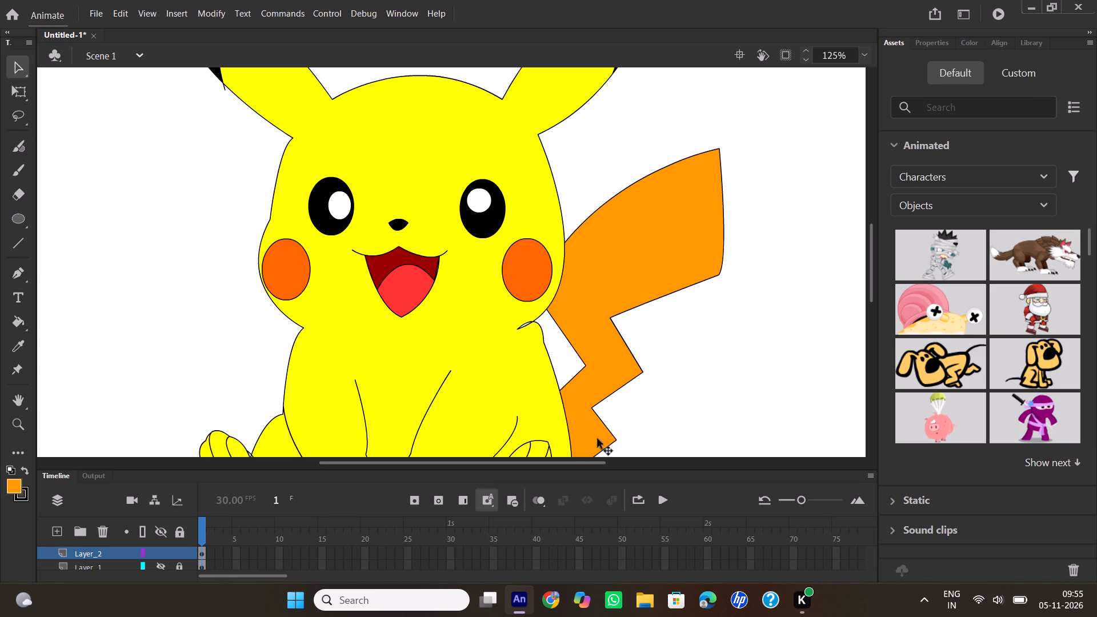
scroll(236, 221, up, 1)
ctrl+scroll(225, 233, up, 5)
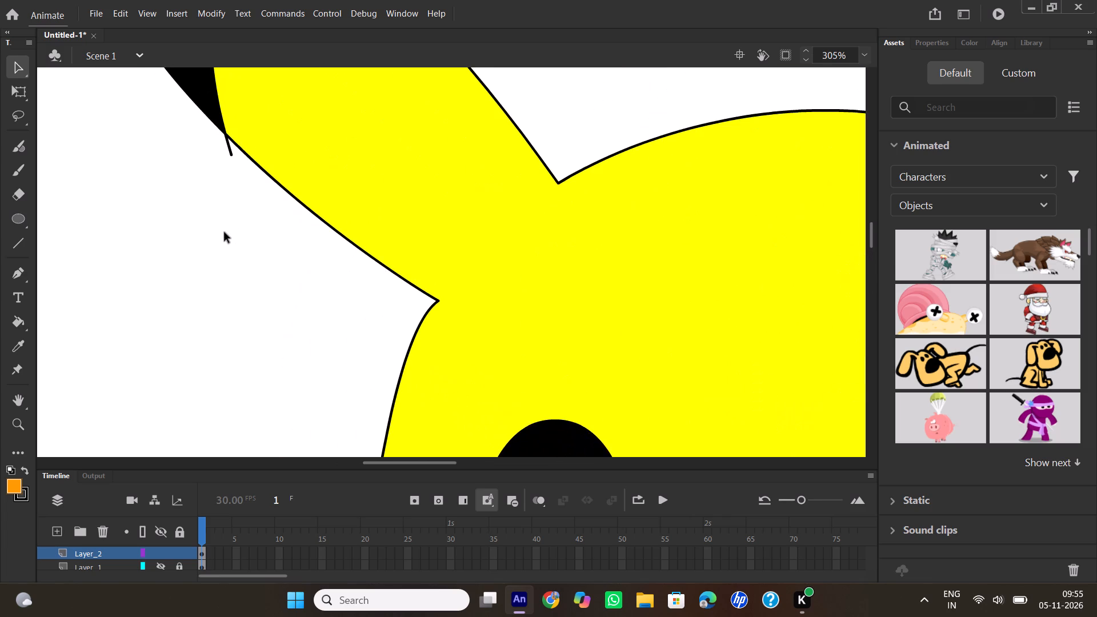
click(230, 151)
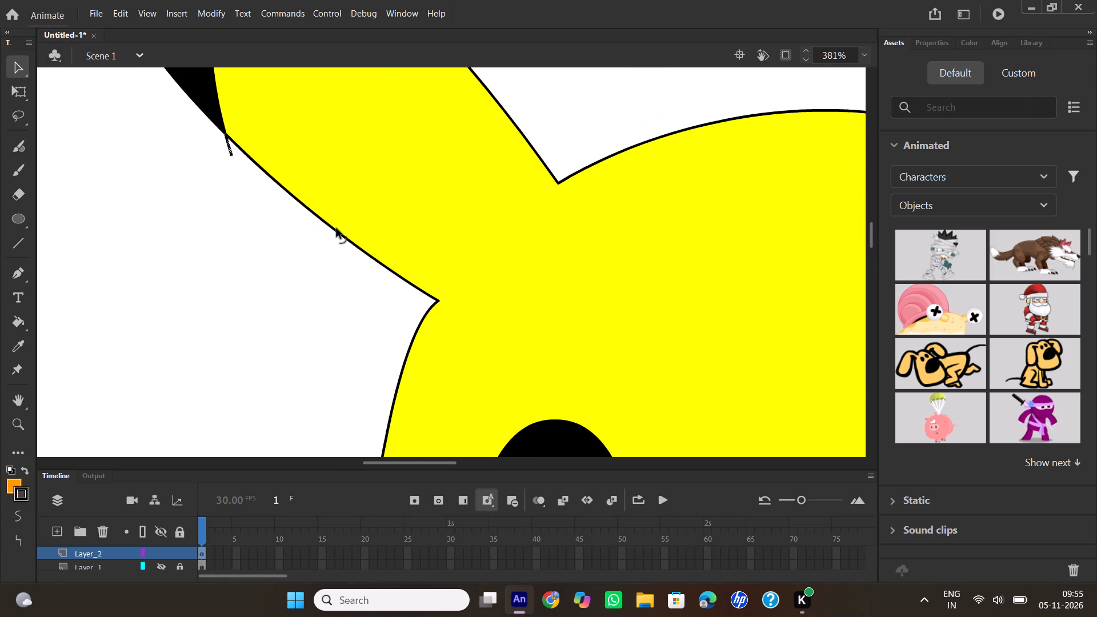
key(Delete)
Delete the overlapping head outline segment under the cheek nearer the tail, where it crosses the shoulder line.
scroll(441, 258, up, 2)
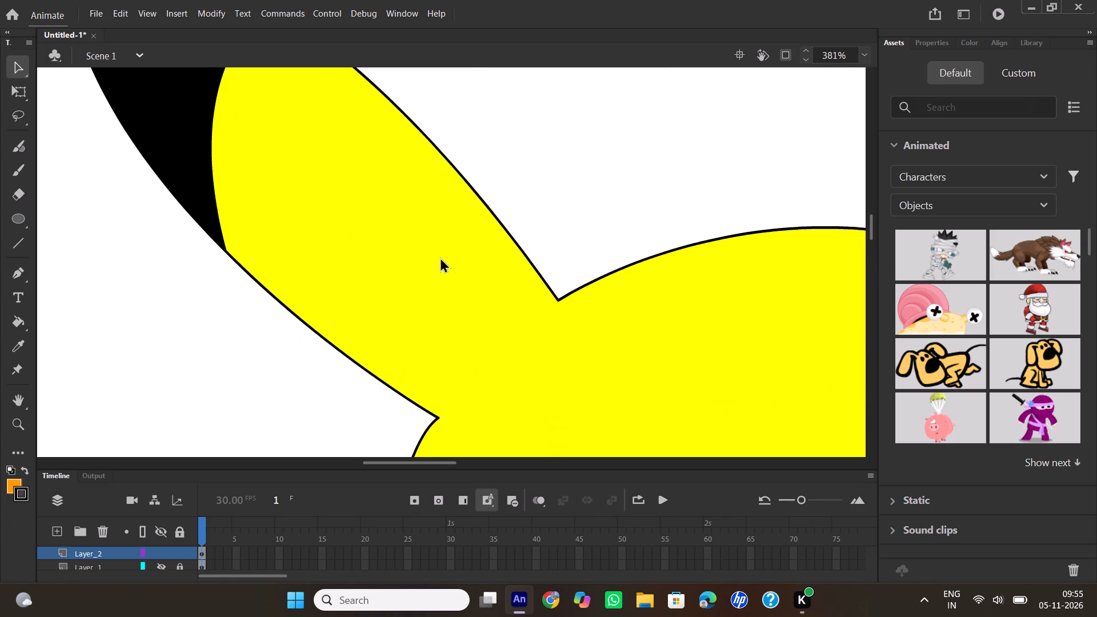
scroll(440, 257, up, 2)
scroll(440, 257, down, 3)
drag(426, 465, 513, 442)
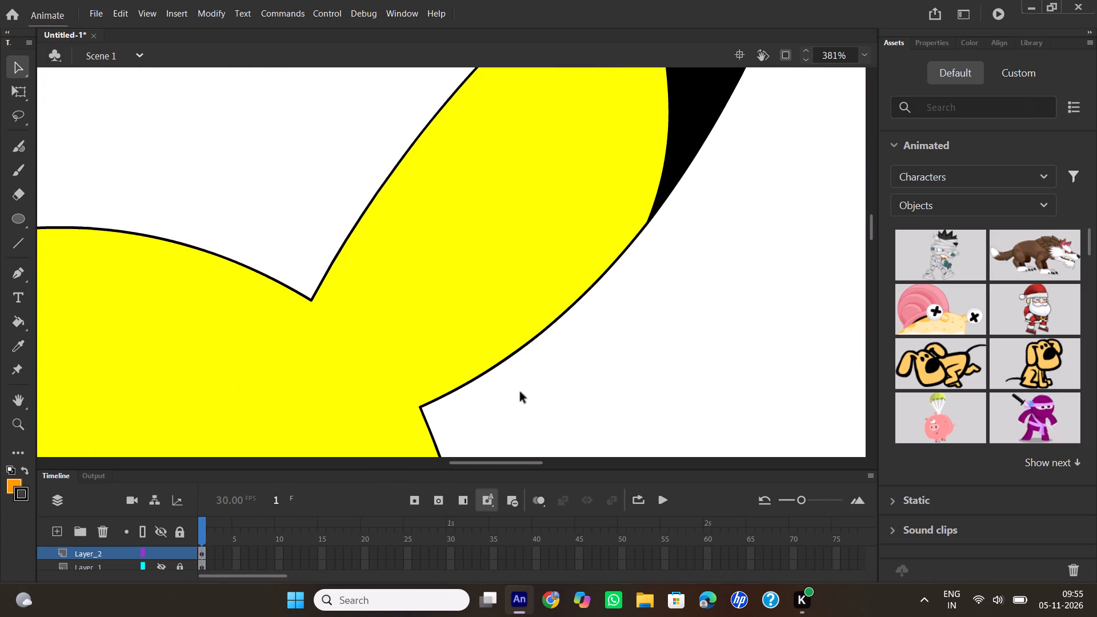
scroll(525, 377, up, 2)
scroll(525, 376, down, 7)
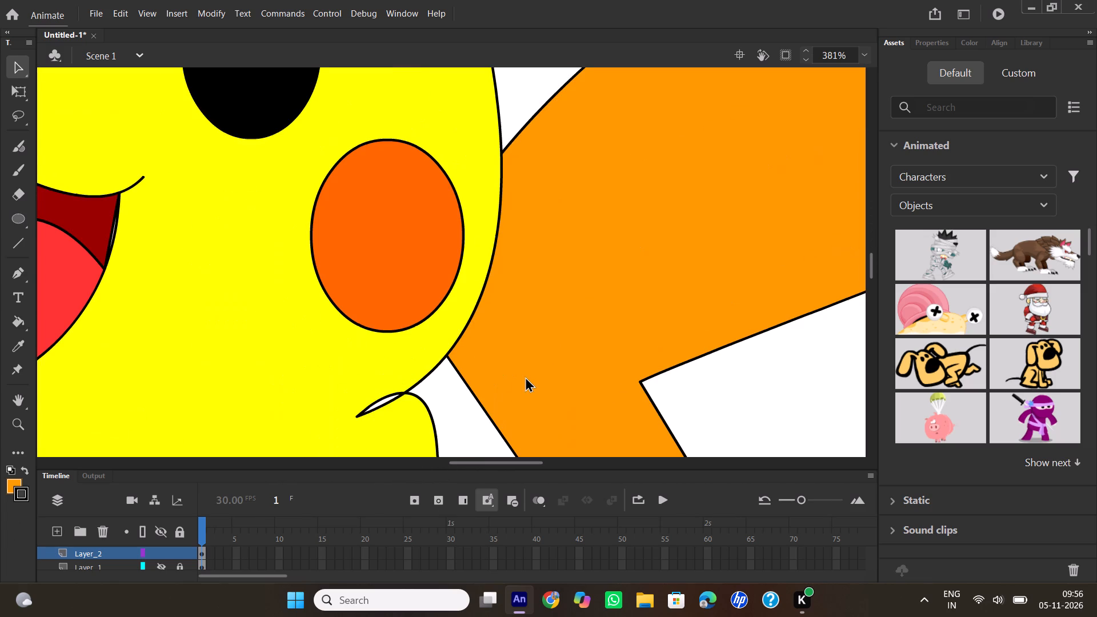
click(383, 407)
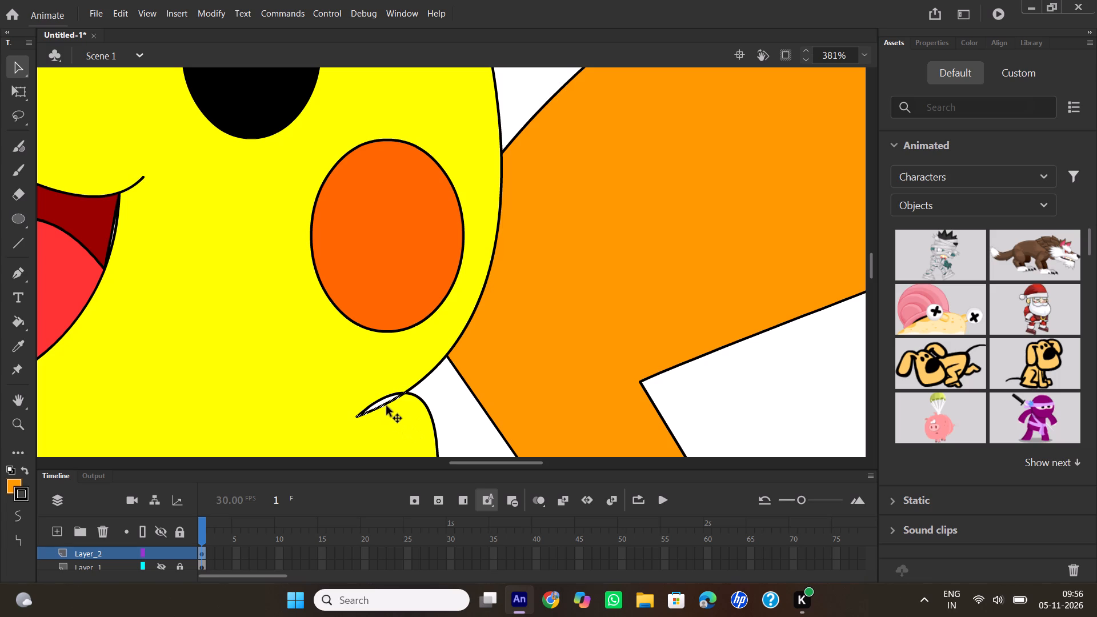
key(Delete)
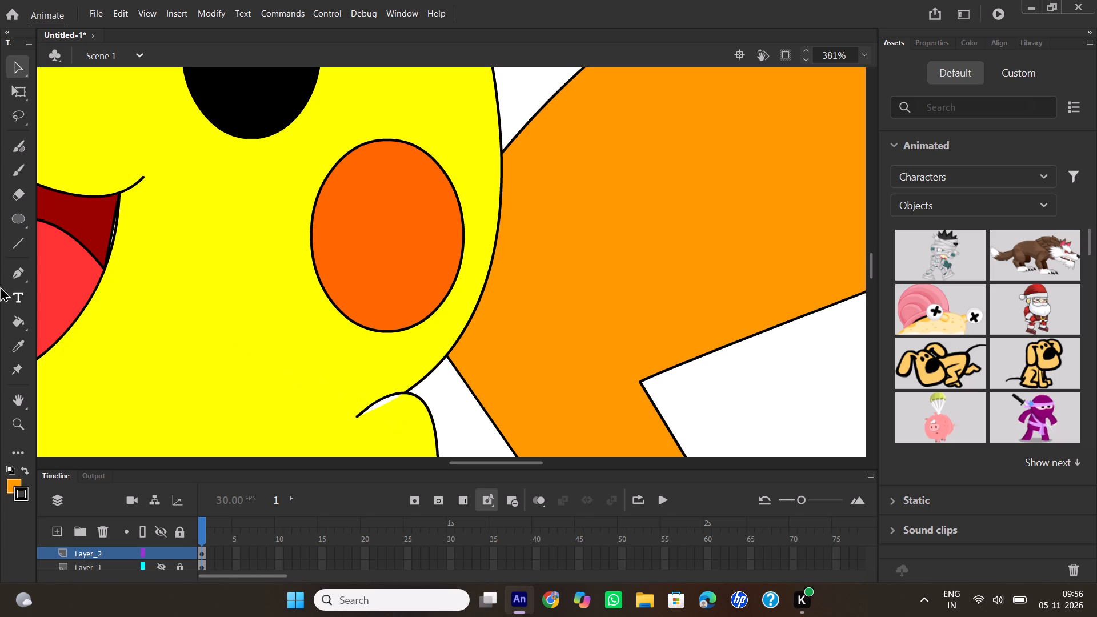
Fill the white sliver beneath the shoulder line with the face's yellow using the Paint Bucket.
click(15, 317)
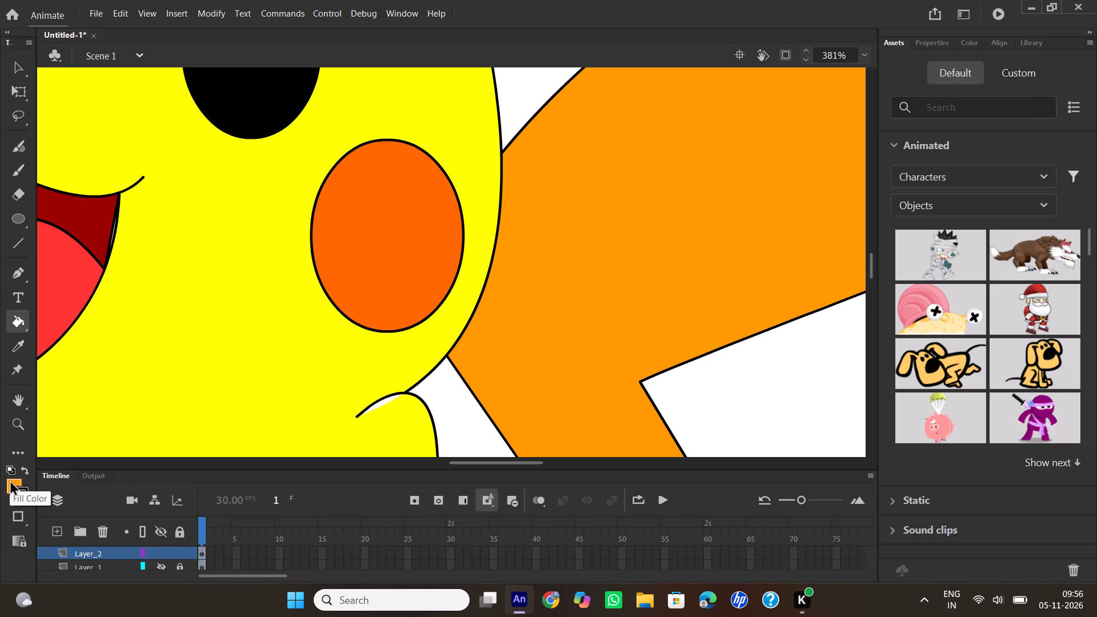
click(10, 480)
click(261, 237)
click(386, 410)
click(382, 403)
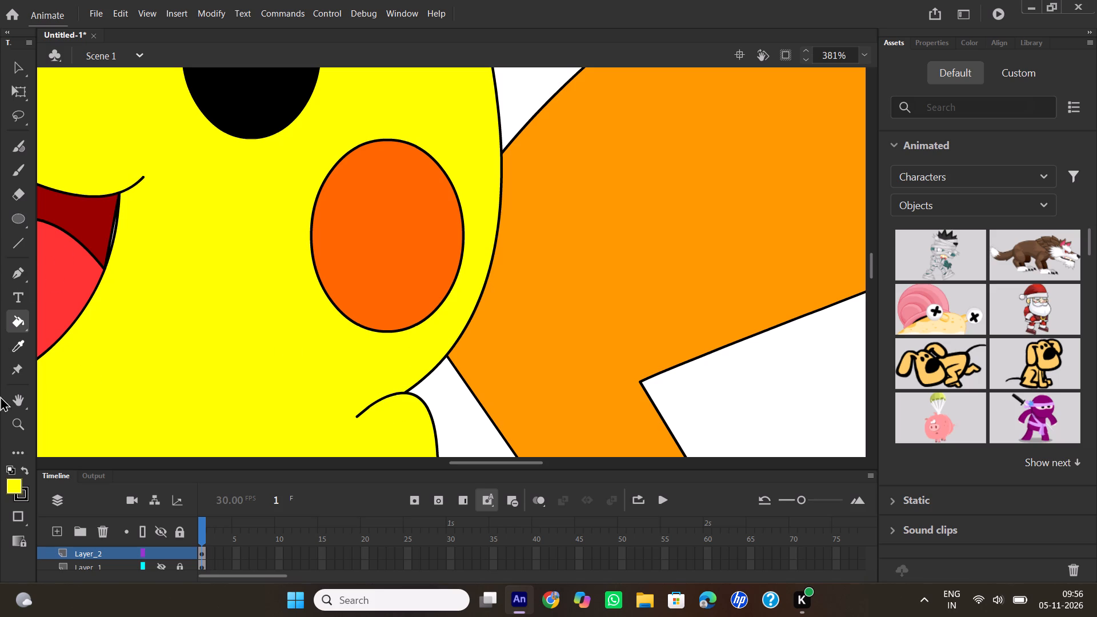
Shift the outline corner at the toes of the foot nearer the tail slightly inward along the toe curve.
click(24, 70)
drag(481, 464, 436, 465)
scroll(435, 379, up, 1)
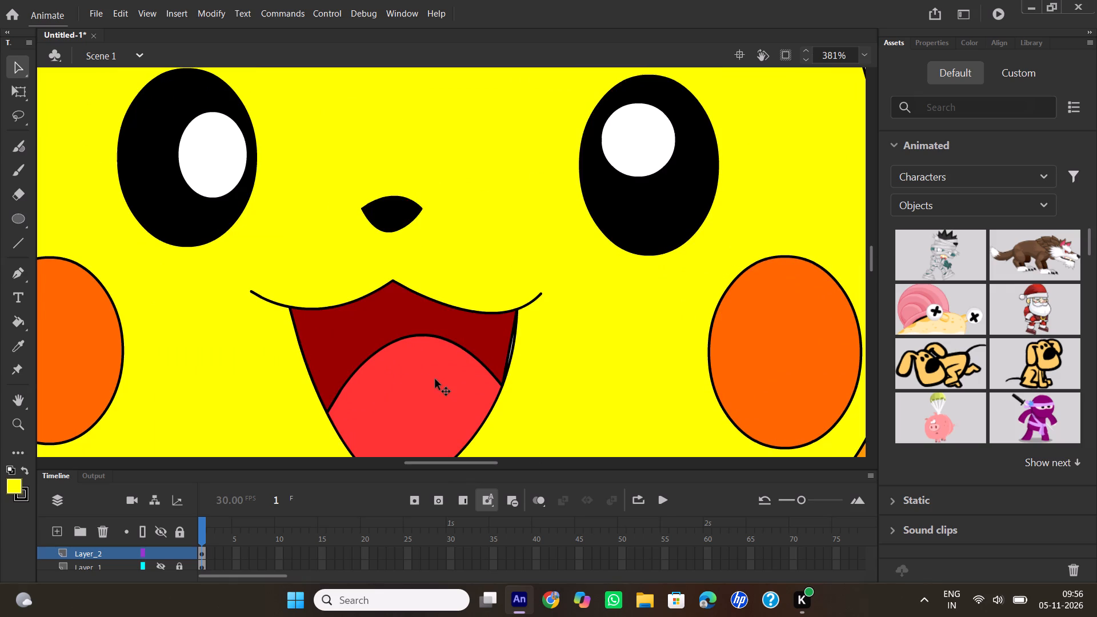
scroll(434, 375, down, 5)
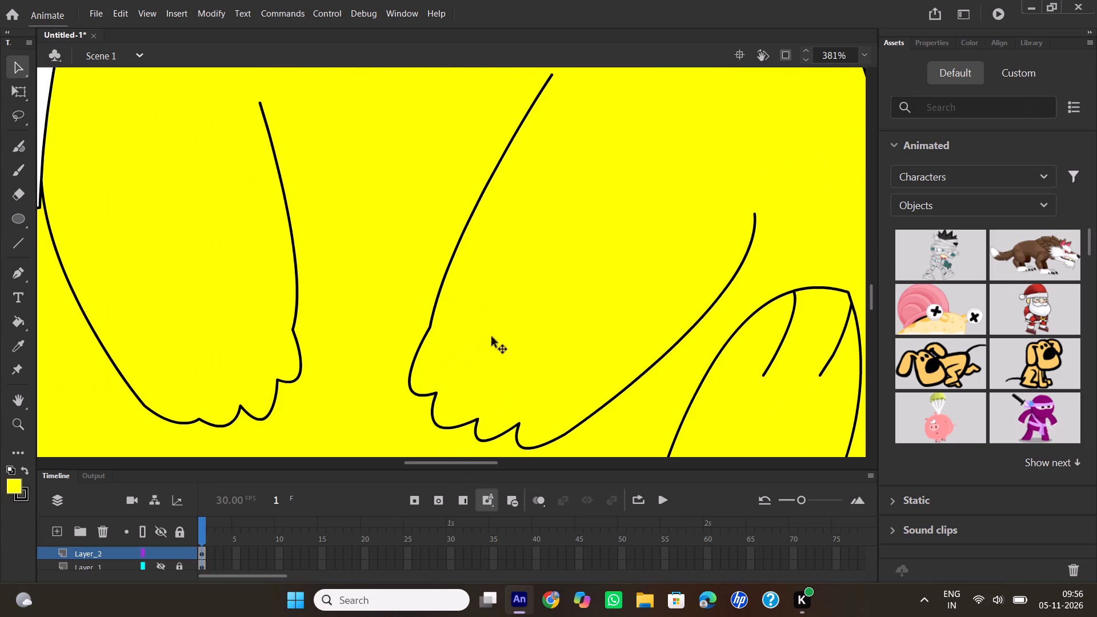
drag(847, 293, 834, 289)
Bend the outline slightly outward at the toes of the foot nearer the tail.
drag(834, 289, 834, 289)
Pull the wrist corners of both paws in toward their arms so each hand widens out from a narrower wrist.
drag(431, 328, 442, 331)
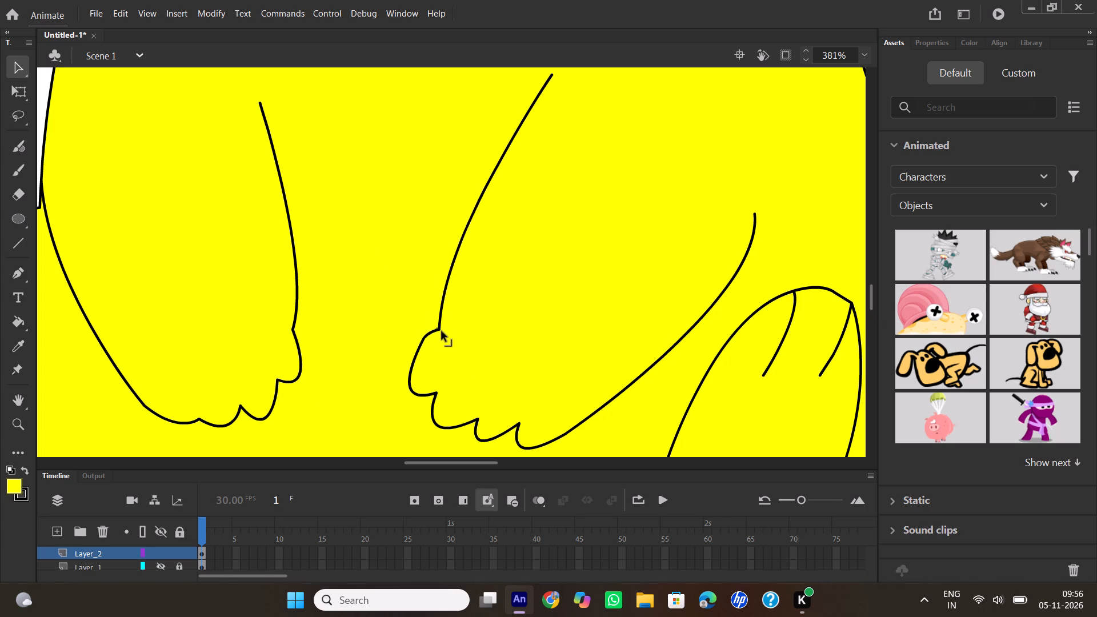
drag(442, 331, 450, 323)
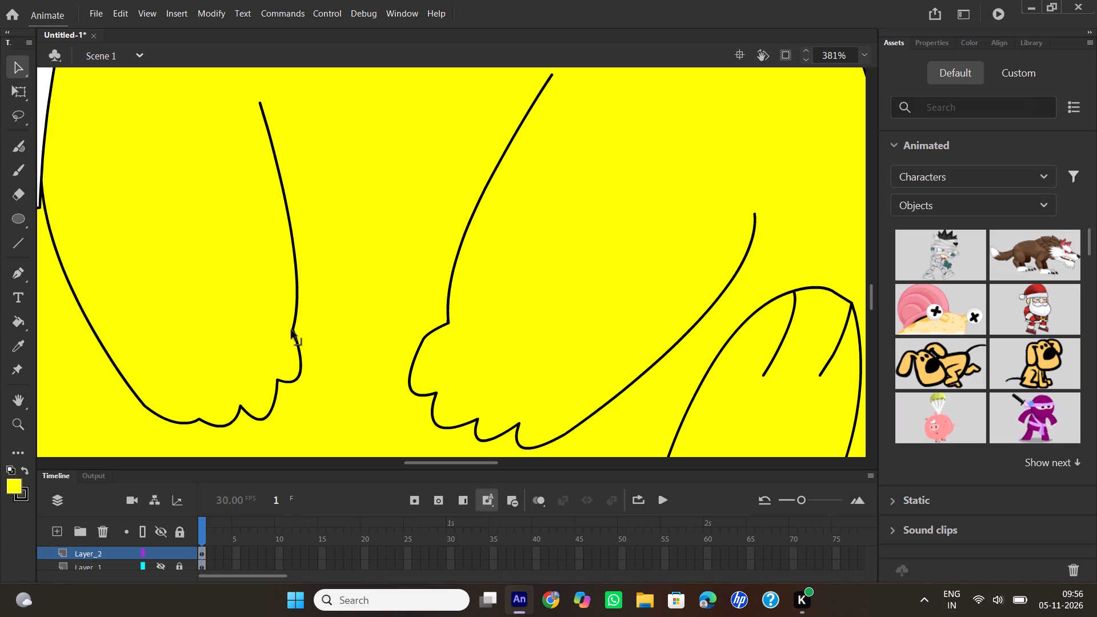
drag(291, 330, 281, 326)
Reshape the shoulder outline nearer the tail by moving its corner slightly outward and adding a small outward bend just below it.
scroll(330, 301, up, 2)
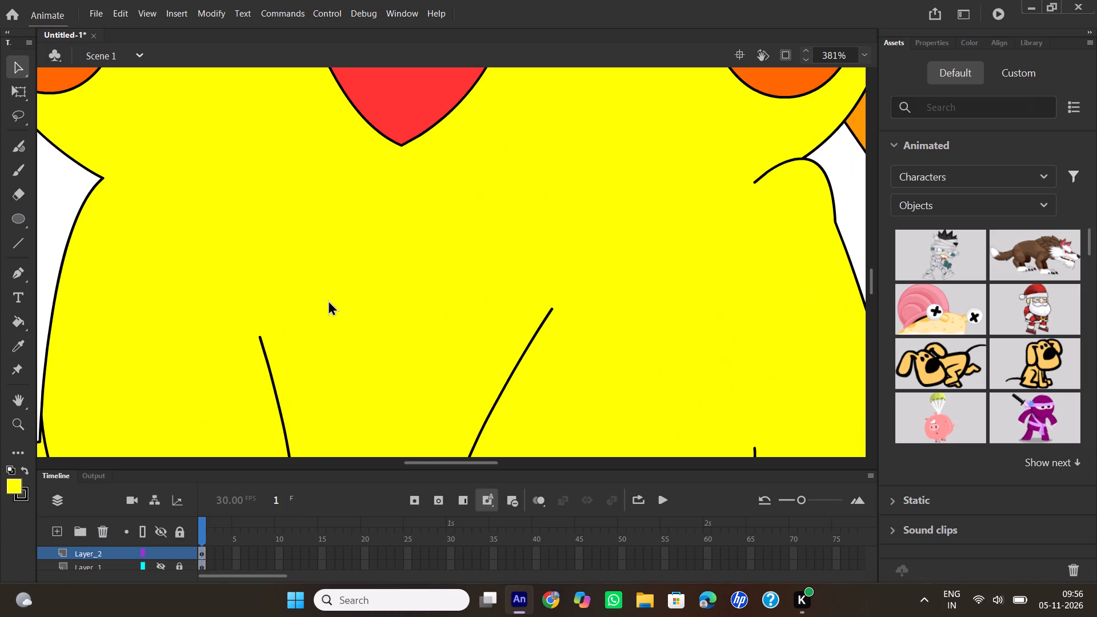
scroll(328, 300, down, 2)
scroll(392, 257, up, 2)
drag(465, 464, 483, 463)
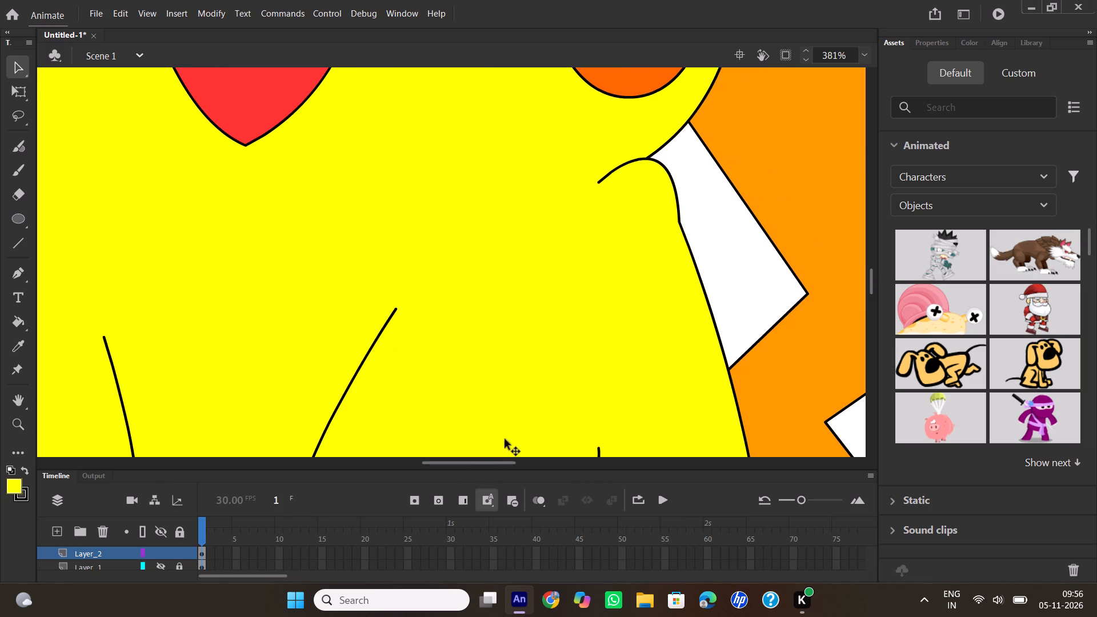
drag(681, 223, 687, 223)
drag(690, 247, 703, 246)
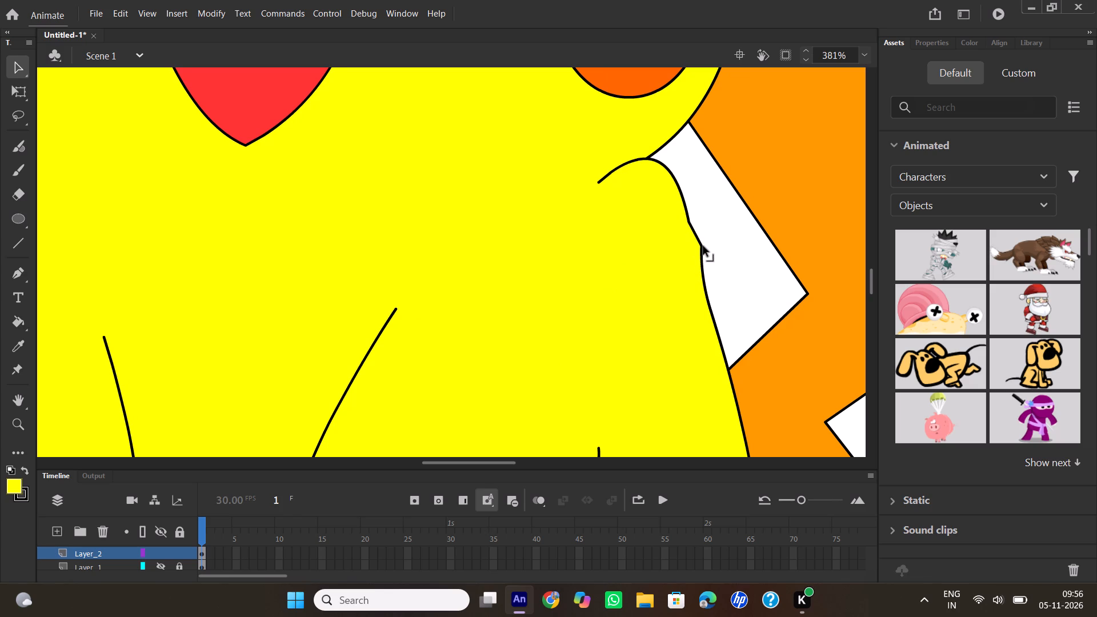
drag(703, 246, 699, 247)
Bulge the heel outline of the foot nearer the tail downward, widening the yellow gap beneath the sole line.
scroll(738, 277, down, 2)
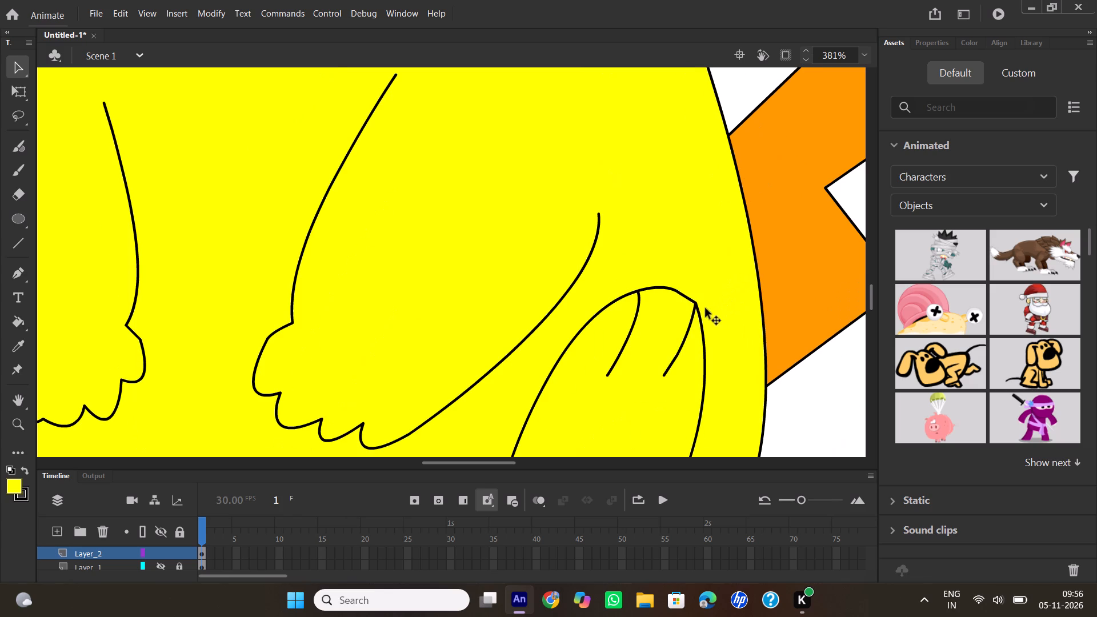
scroll(598, 300, down, 2)
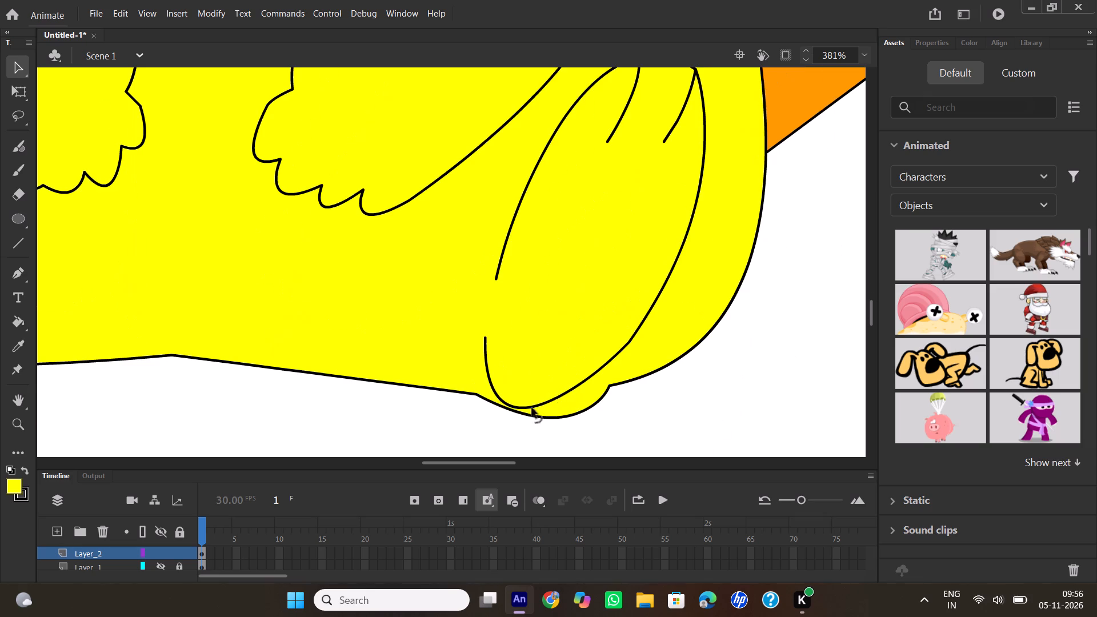
drag(517, 413, 507, 420)
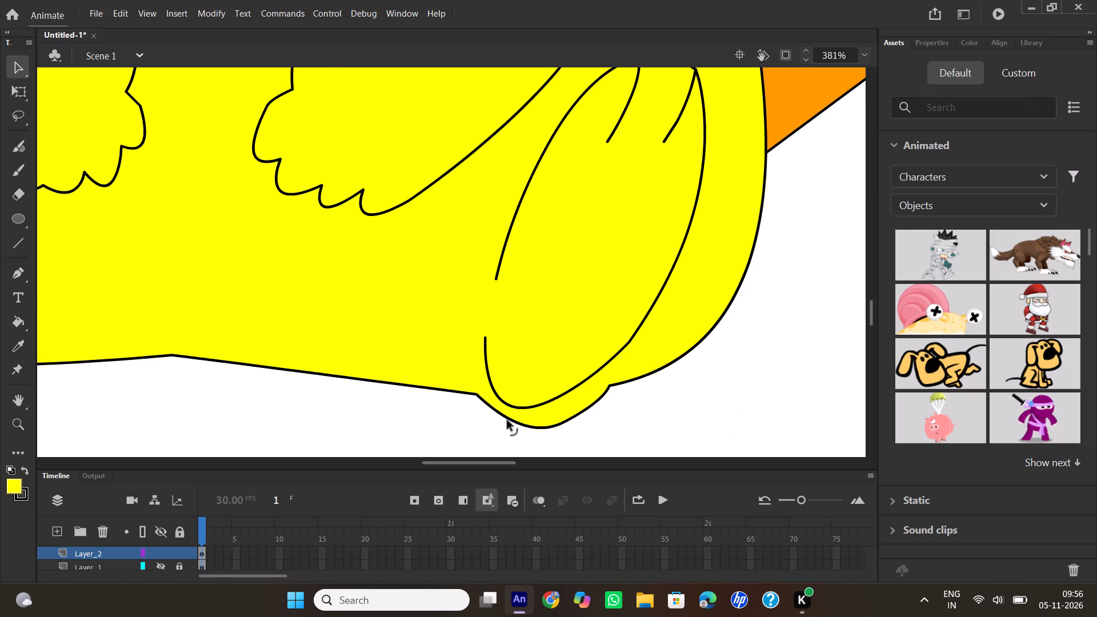
drag(507, 420, 498, 419)
Delete the stray line segment crossing the notch between the leg and the foot farther from the tail.
scroll(432, 324, up, 1)
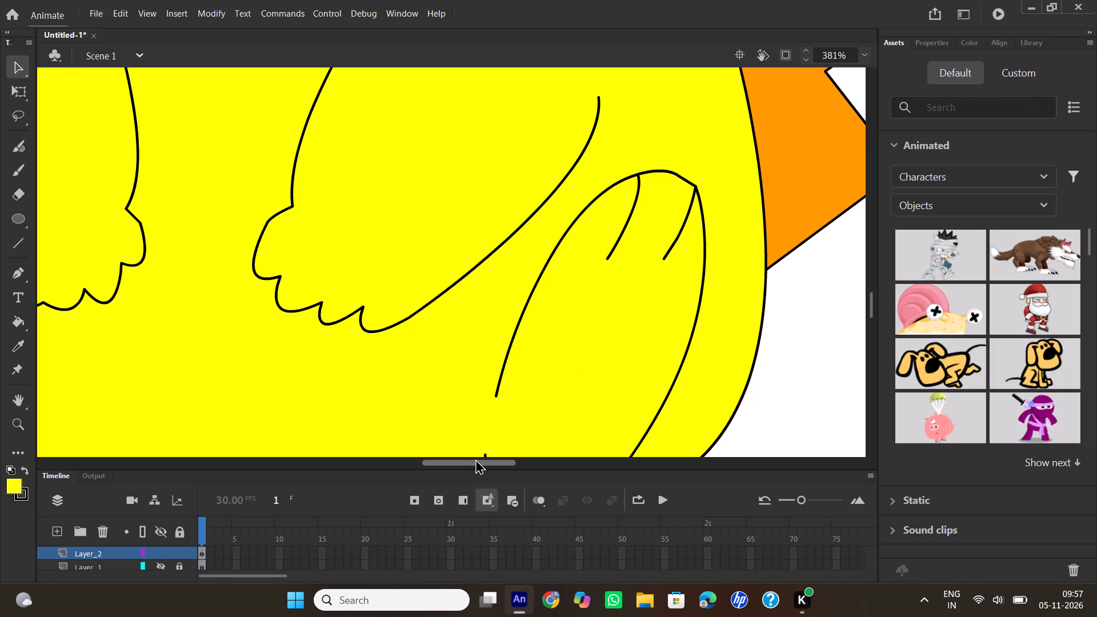
drag(475, 459, 417, 467)
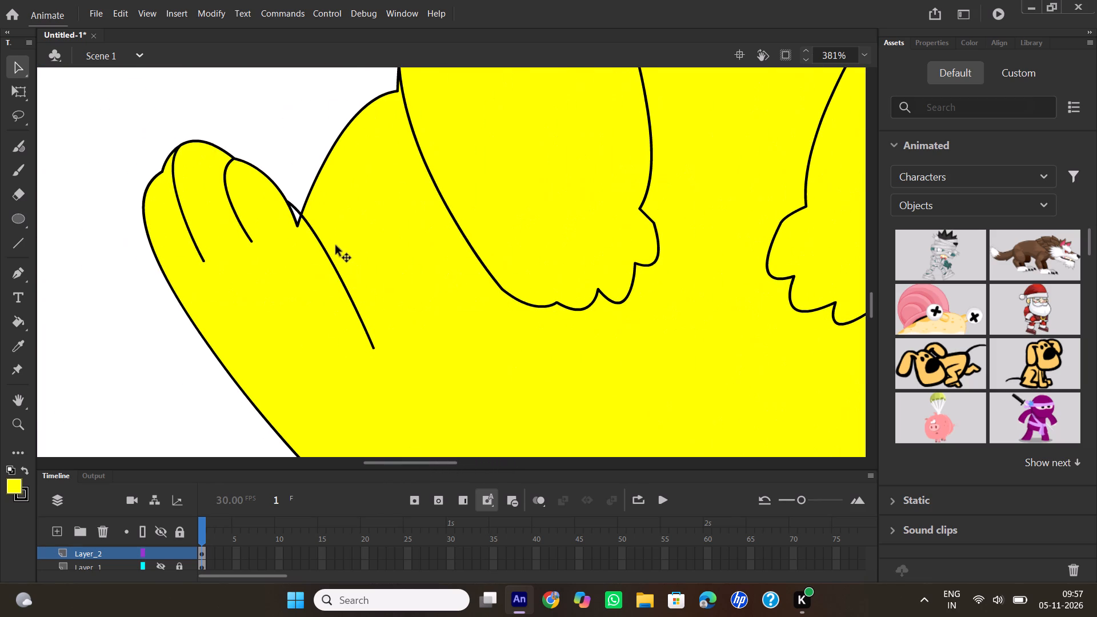
click(296, 208)
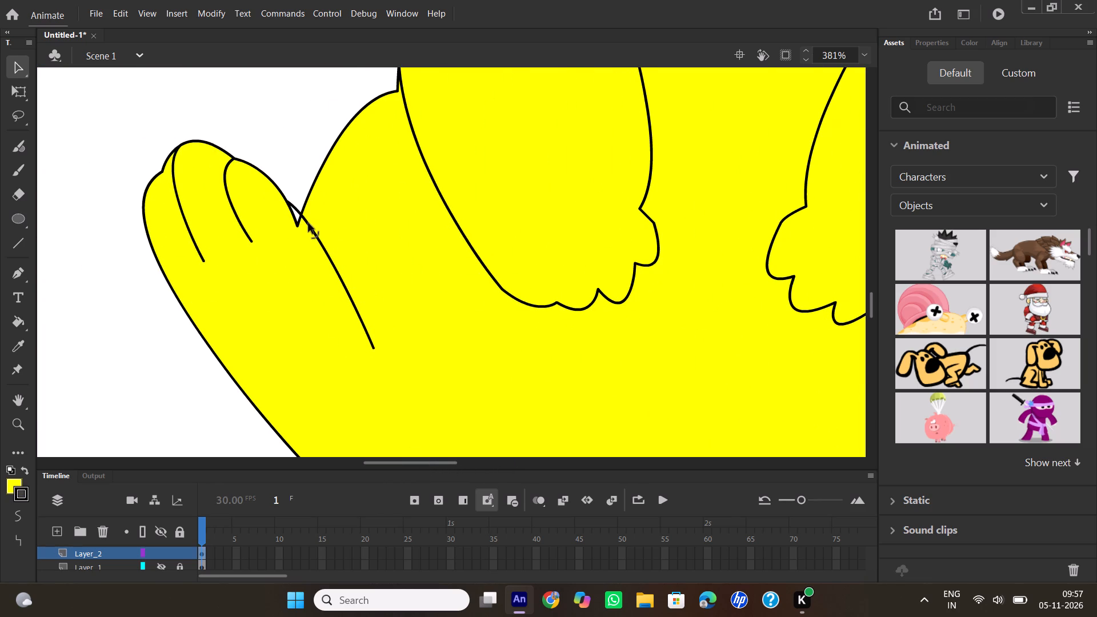
key(Delete)
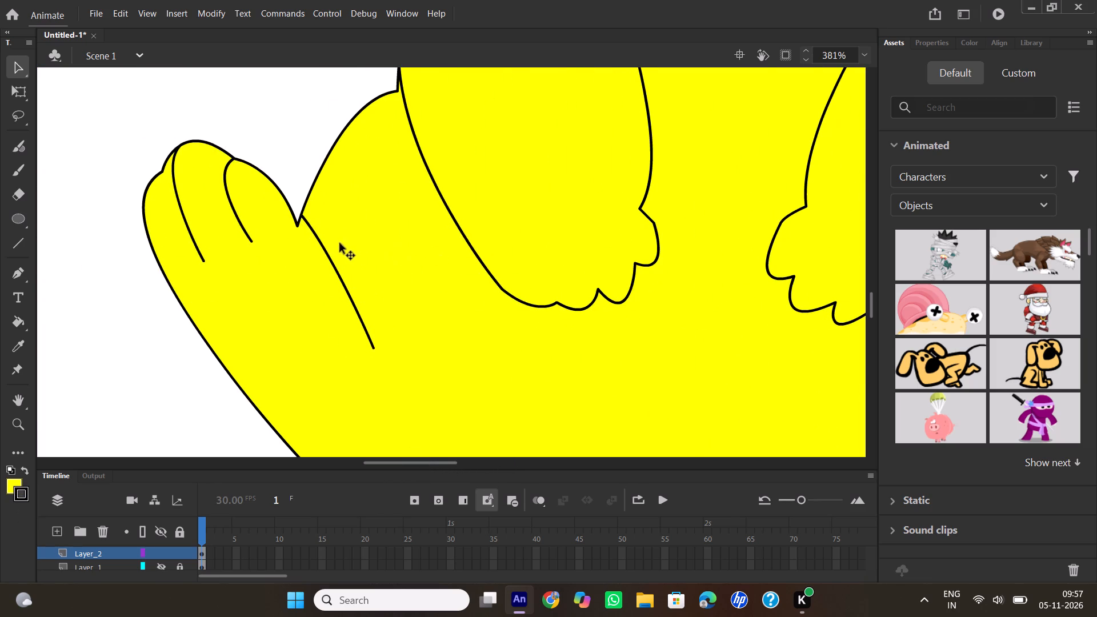
Join the upper end of that foot's inner line to the corner of the notch between foot and leg.
drag(305, 218, 302, 225)
drag(302, 225, 305, 227)
Extend the free end of that foot's inner line further toward the heel and adjust its curve.
drag(374, 348, 387, 383)
drag(354, 306, 370, 307)
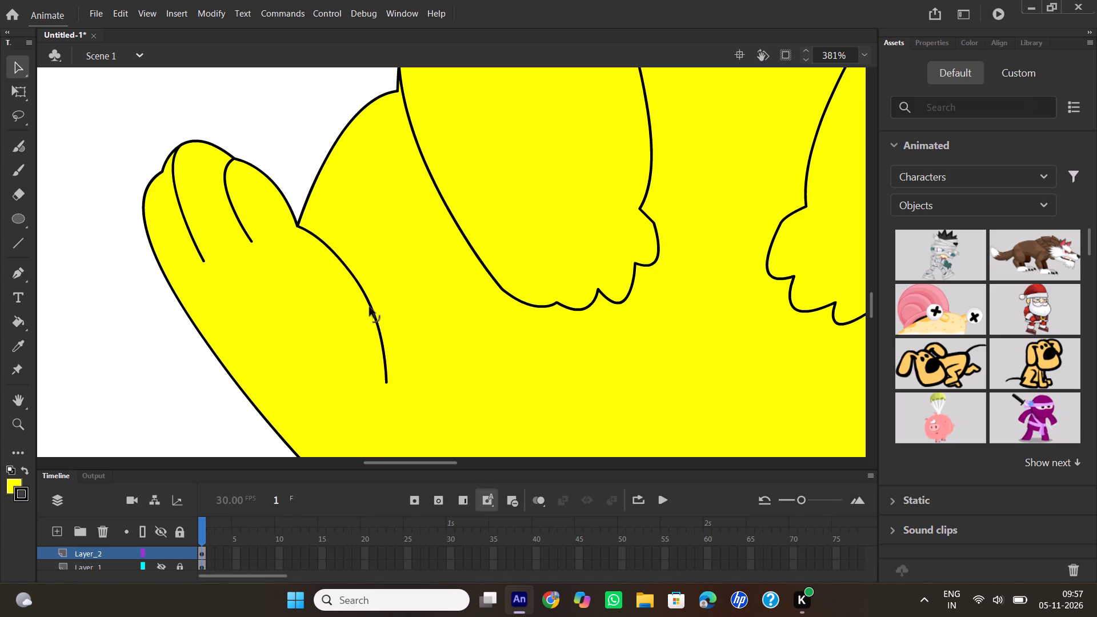
drag(370, 307, 360, 319)
Move the head outline corner above the cheek farther from the tail slightly inward.
scroll(387, 297, down, 2)
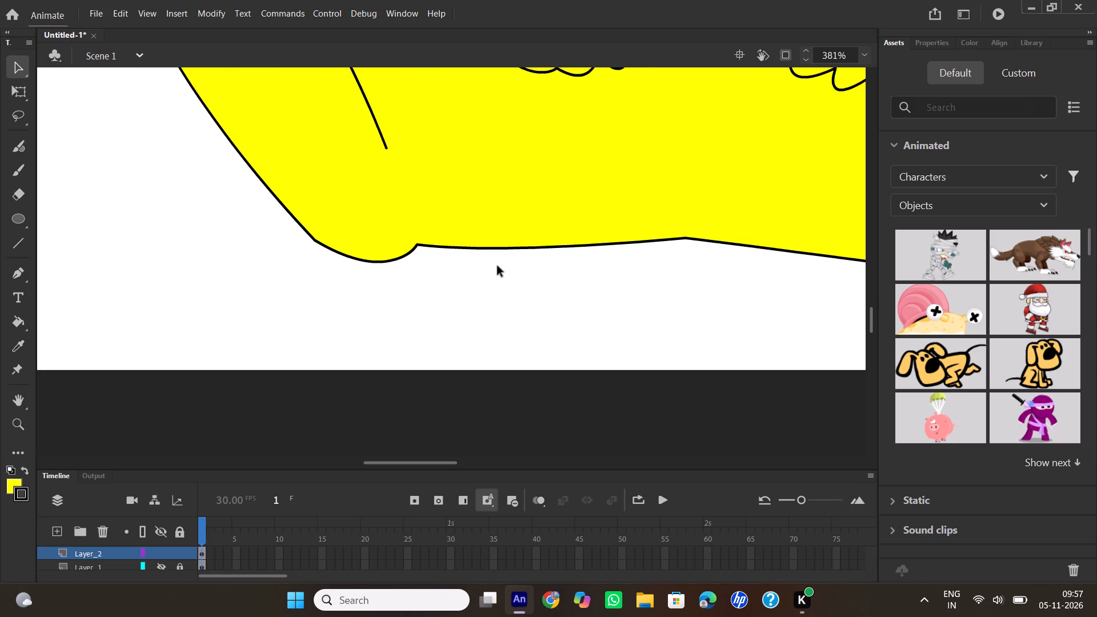
scroll(697, 250, up, 1)
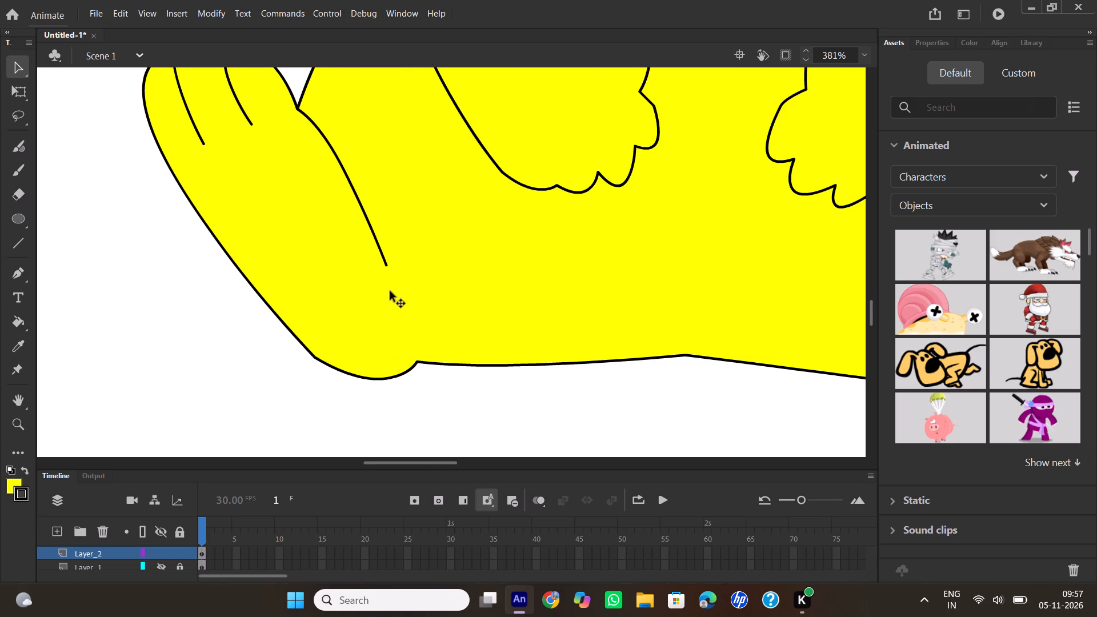
ctrl+scroll(382, 322, down, 5)
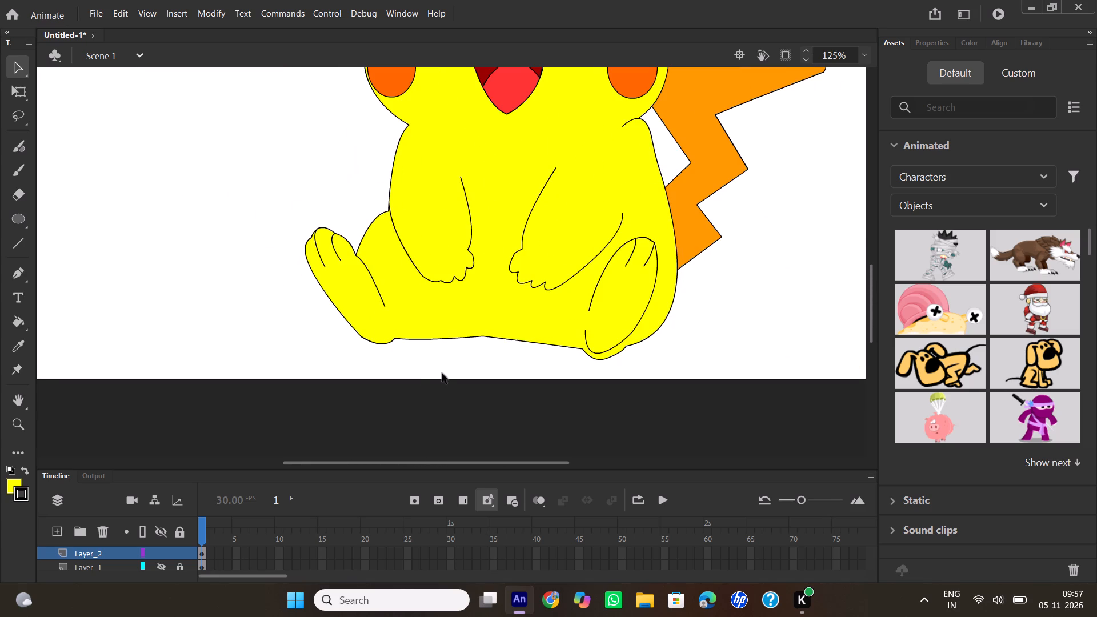
scroll(429, 330, up, 3)
scroll(427, 348, down, 1)
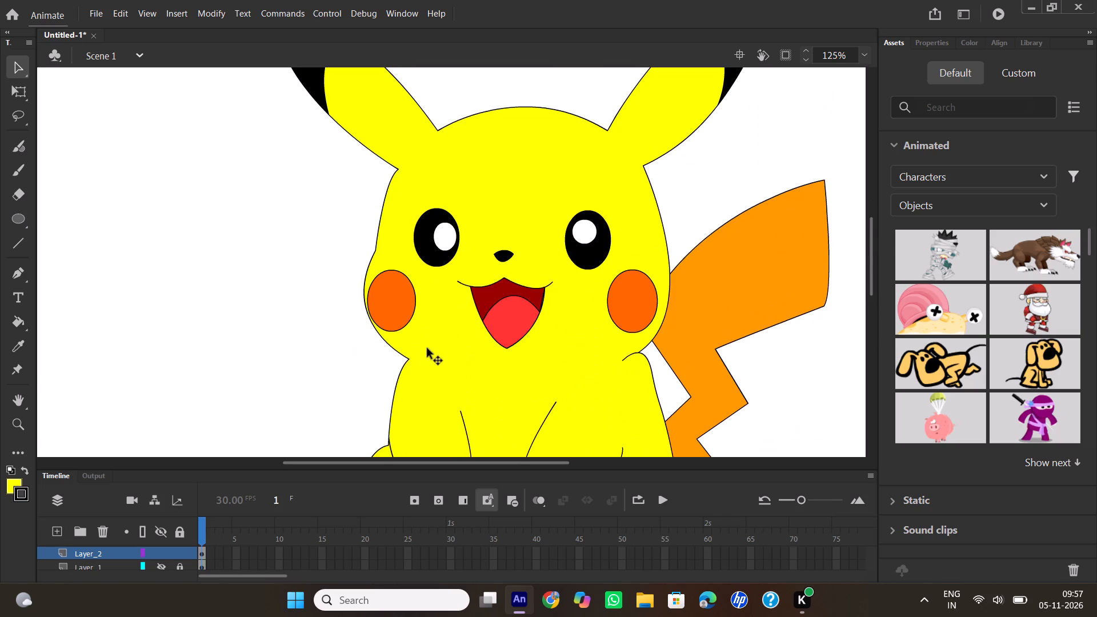
ctrl+scroll(359, 270, up, 2)
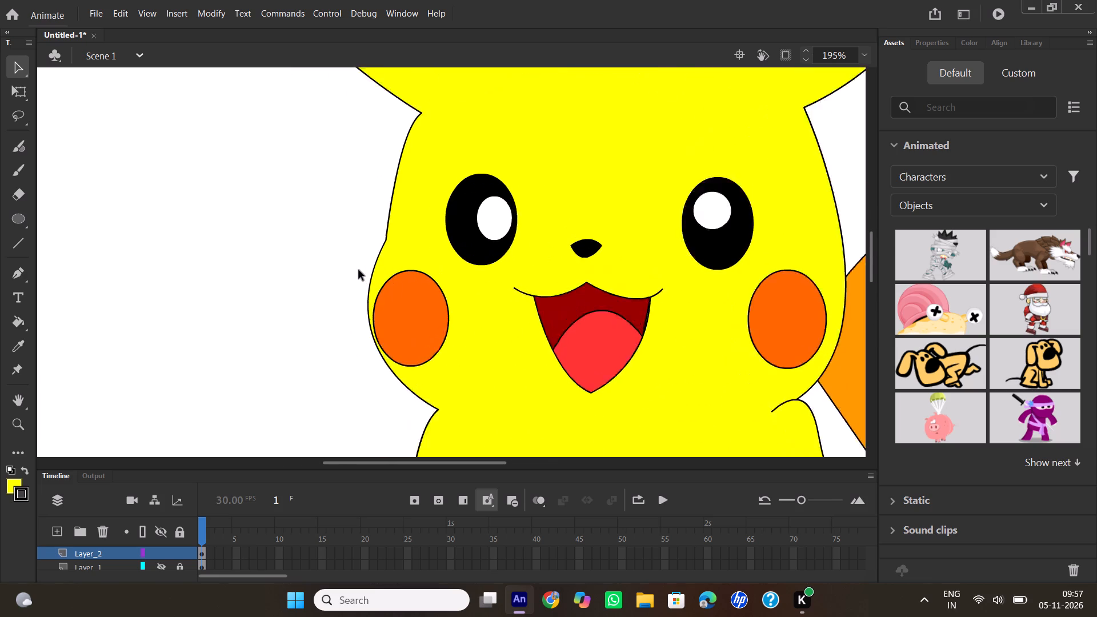
ctrl+scroll(359, 270, up, 1)
drag(394, 234, 399, 234)
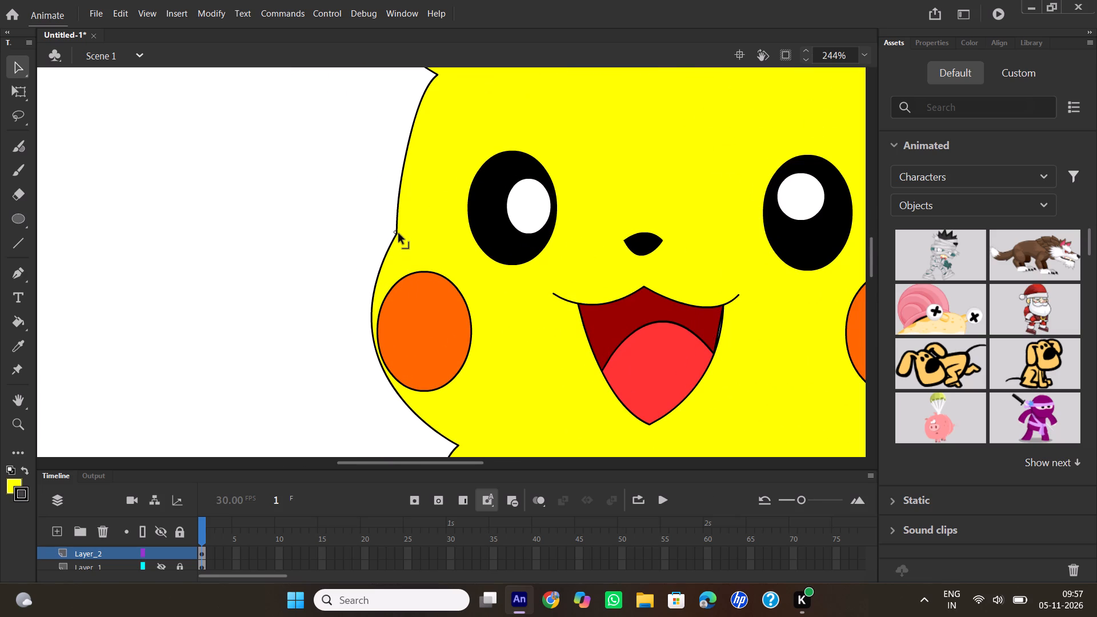
drag(399, 234, 402, 234)
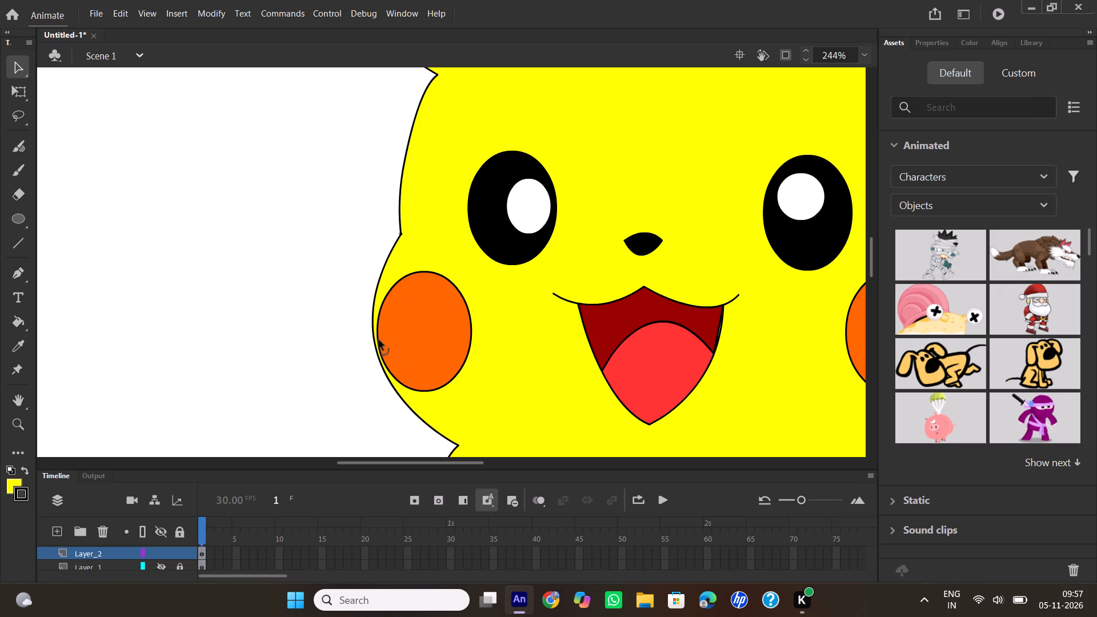
Pull in the outer edge of that cheek's orange circle to leave a wider yellow gap from the face outline.
drag(379, 340, 385, 339)
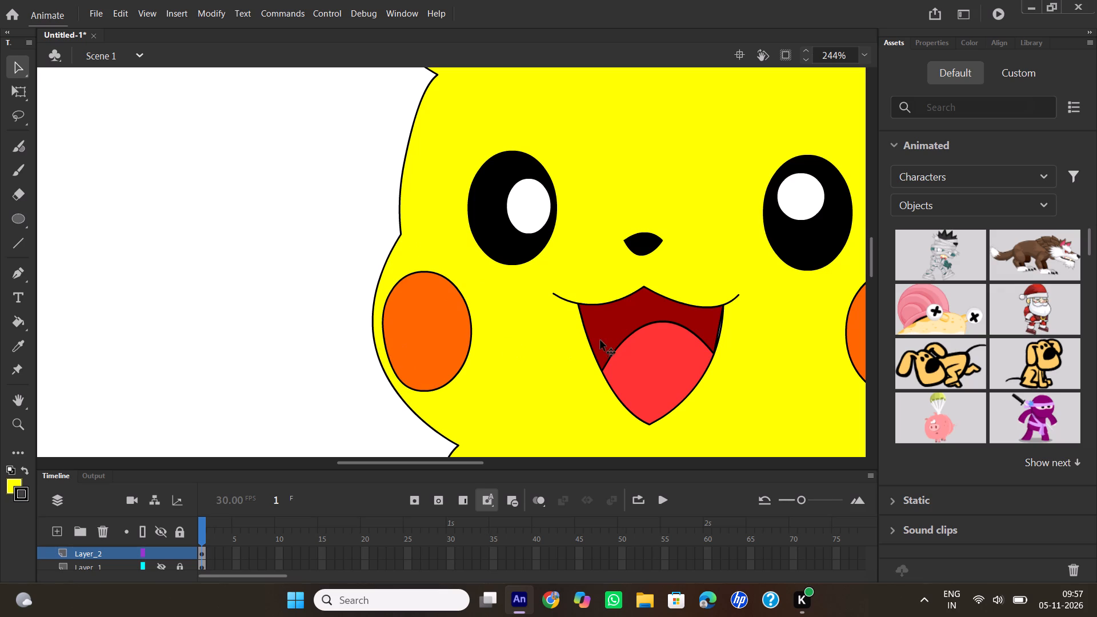
Reshape the tongue's lower edge on the tail side into a flatter line running down to the tip.
drag(461, 464, 489, 459)
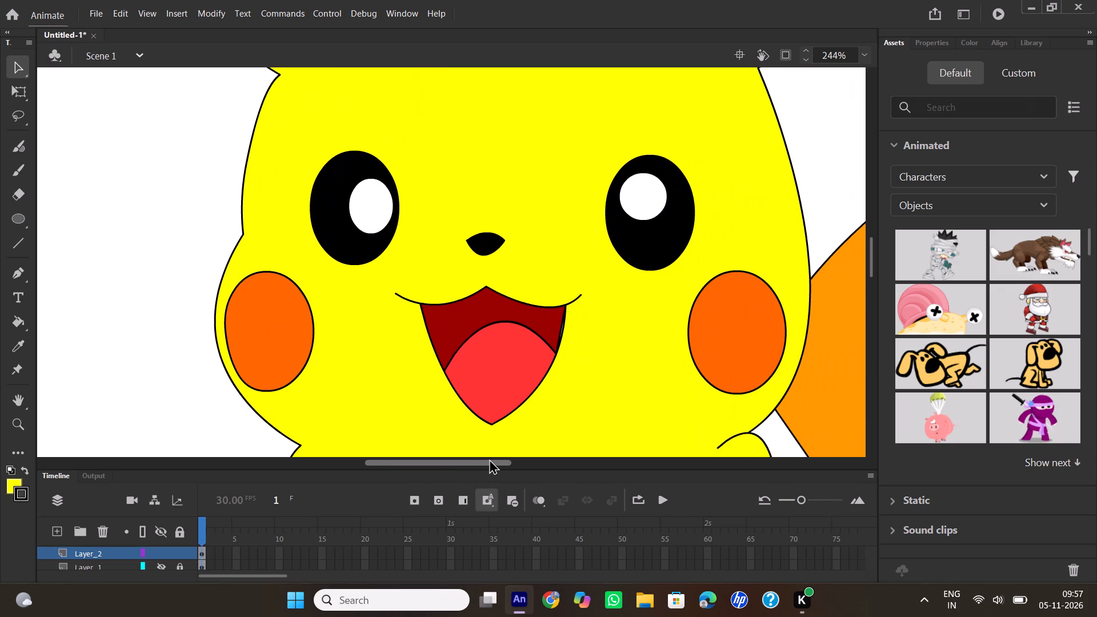
drag(489, 459, 478, 459)
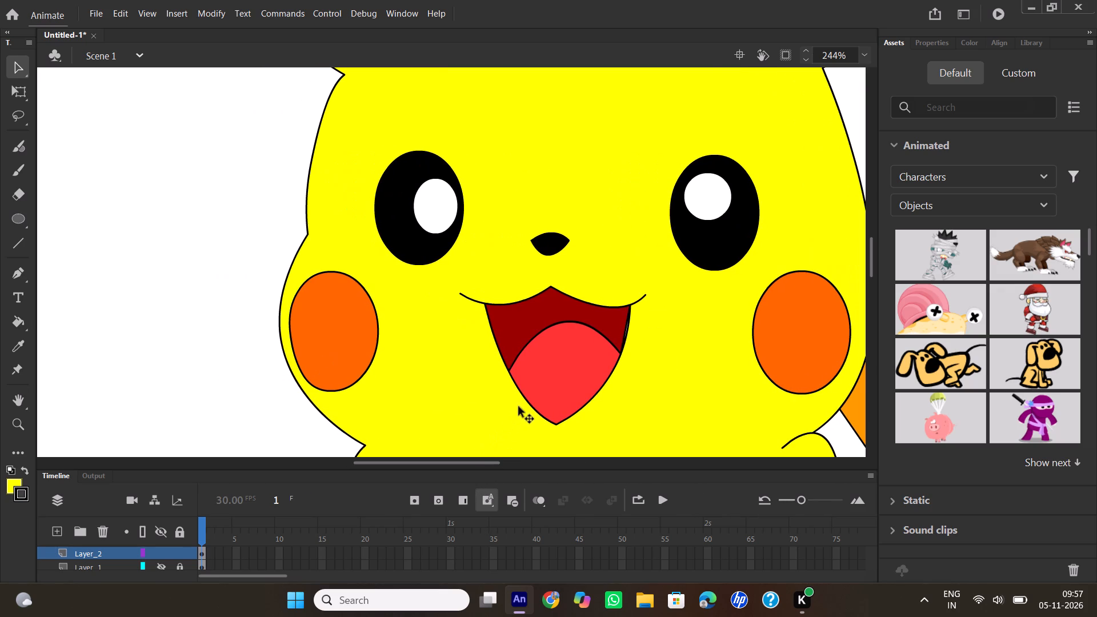
drag(603, 388, 575, 419)
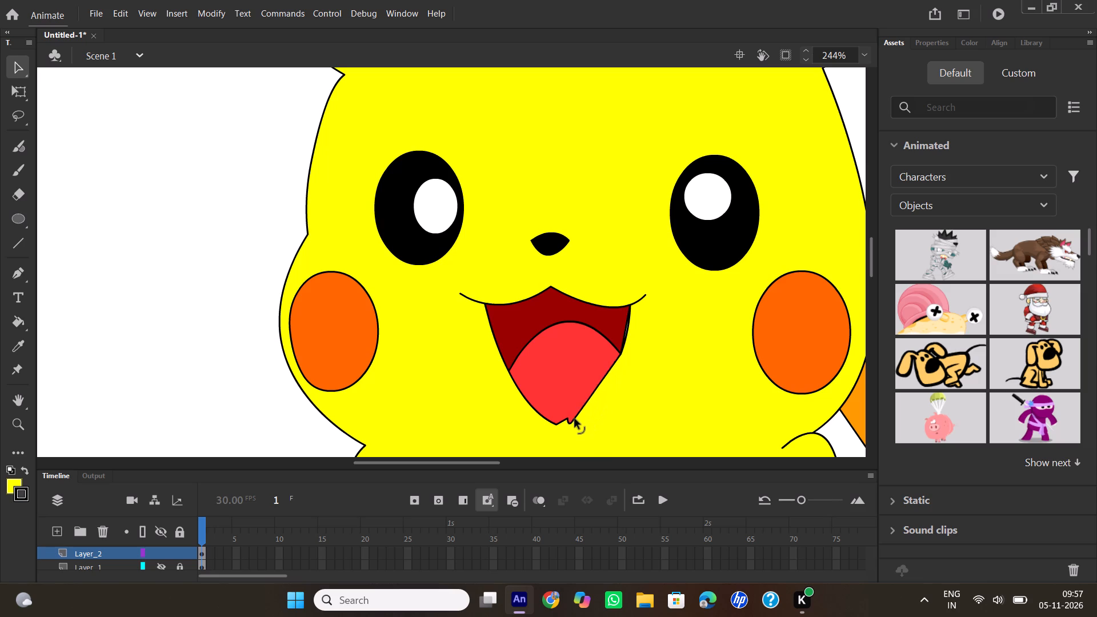
drag(575, 419, 591, 398)
drag(591, 398, 591, 399)
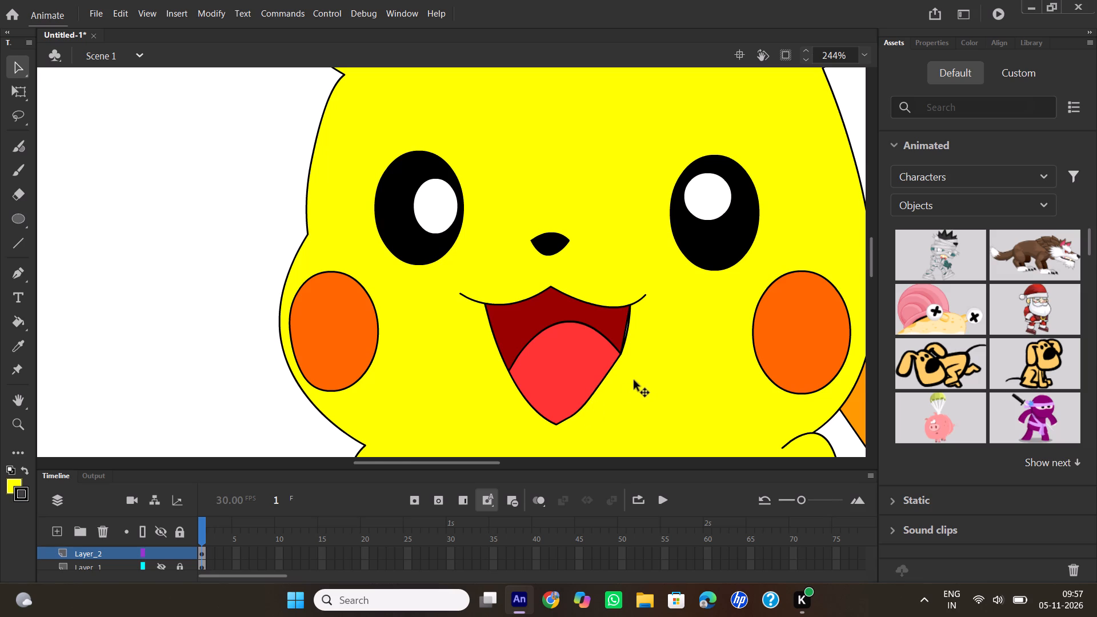
Review the whole coloured Pikachu drawing, from the face and tail to the full figure on the stage.
ctrl+scroll(634, 380, up, 3)
ctrl+scroll(632, 380, down, 5)
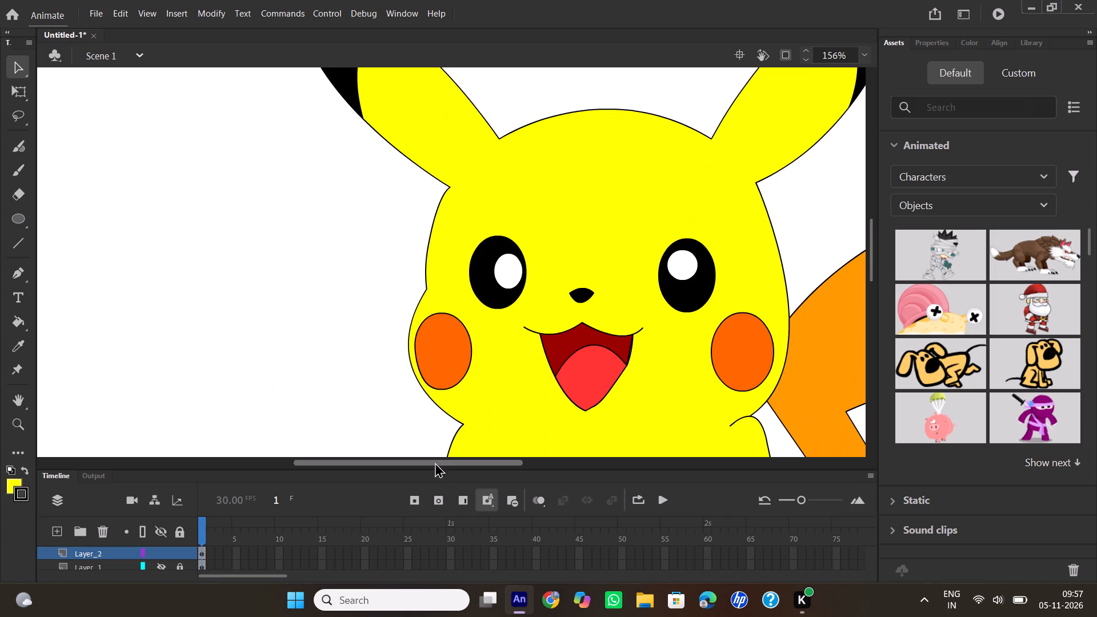
drag(425, 464, 453, 463)
scroll(532, 378, down, 1)
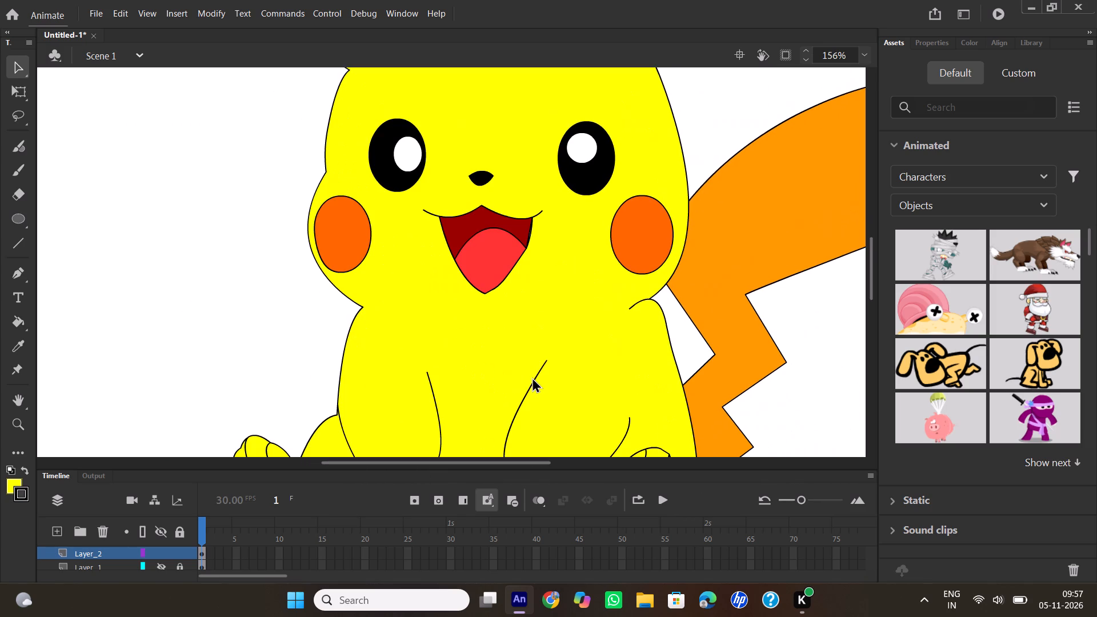
drag(453, 464, 472, 466)
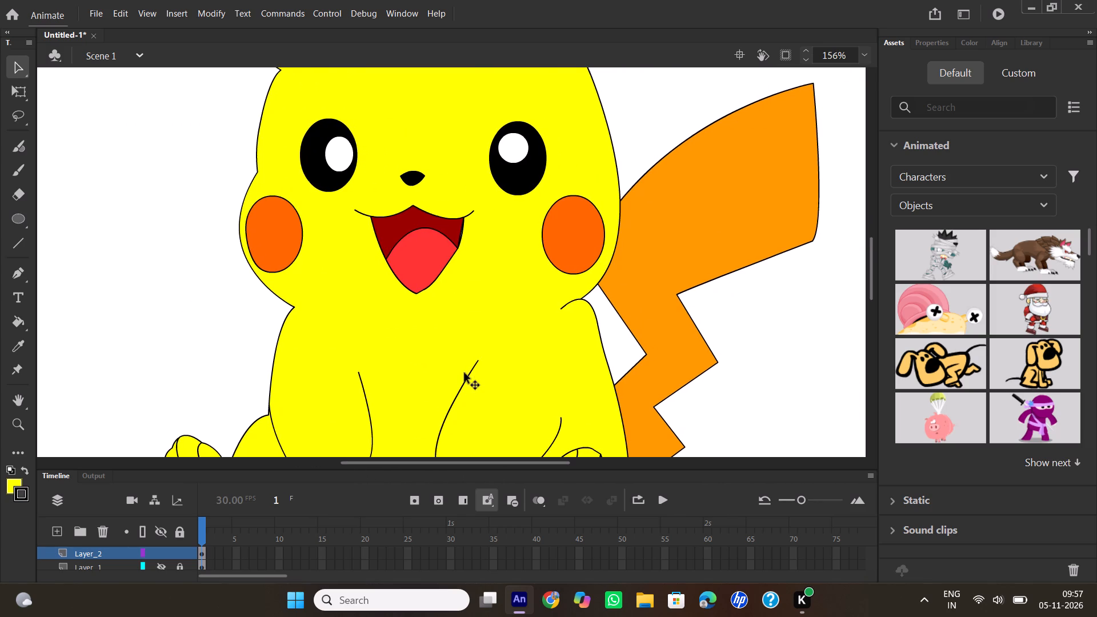
ctrl+scroll(464, 372, down, 2)
scroll(462, 372, down, 1)
scroll(462, 372, up, 1)
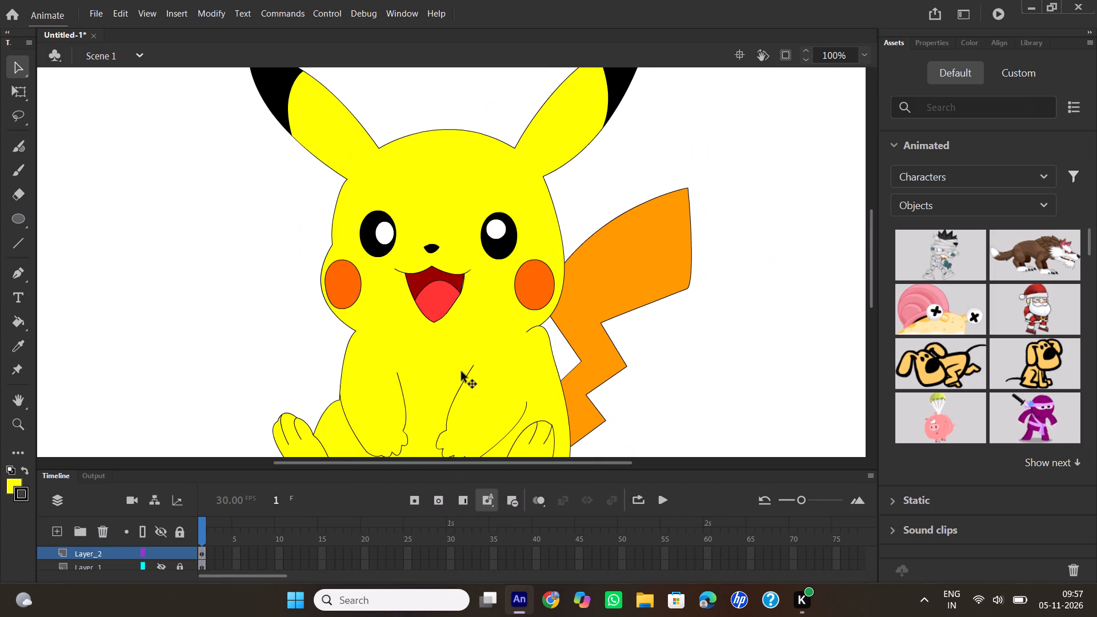
ctrl+scroll(462, 372, down, 1)
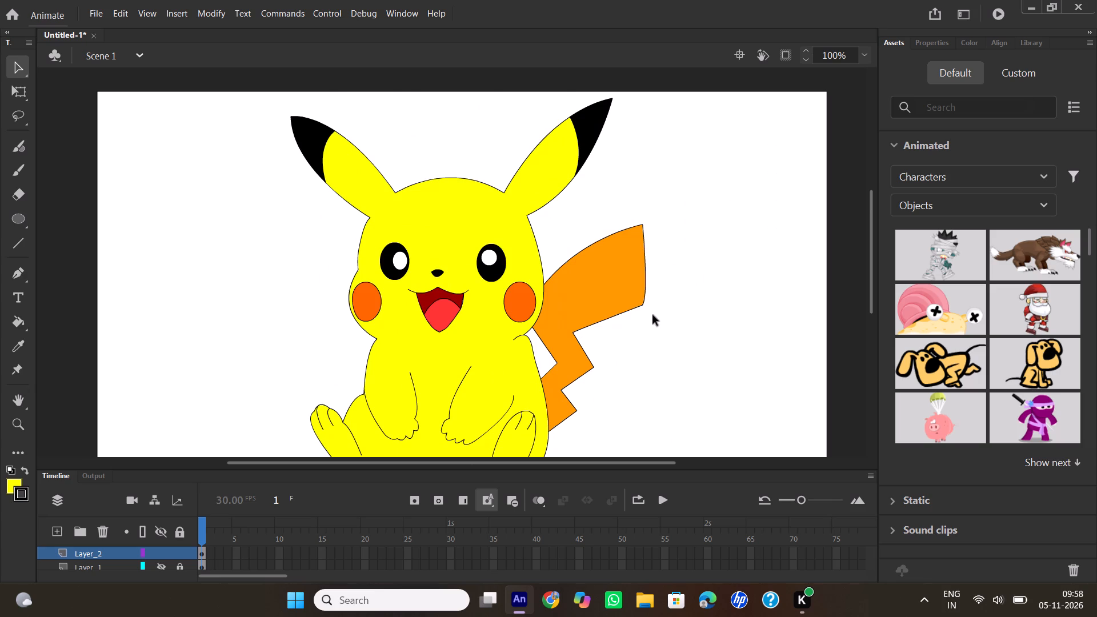
scroll(653, 315, down, 1)
scroll(653, 315, up, 1)
drag(874, 251, 876, 261)
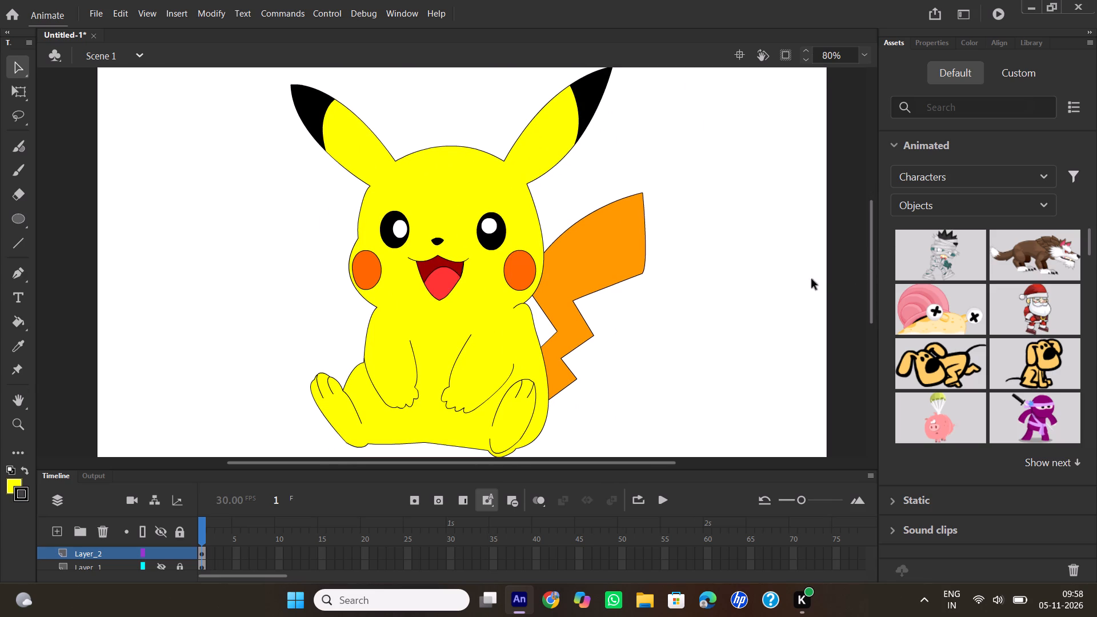